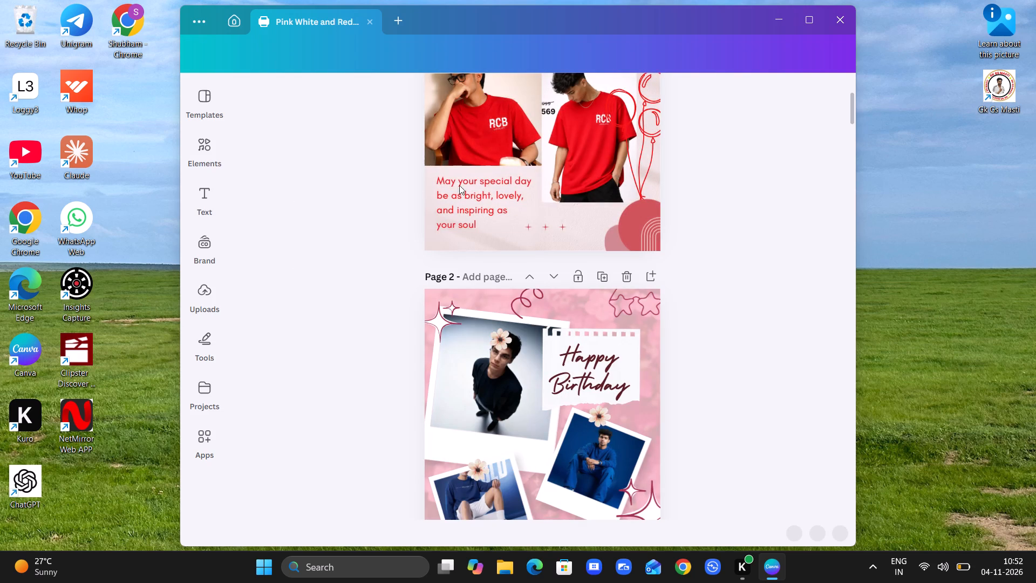
Show the A4 template gallery beside the birthday design and maximize the window.
click(196, 101)
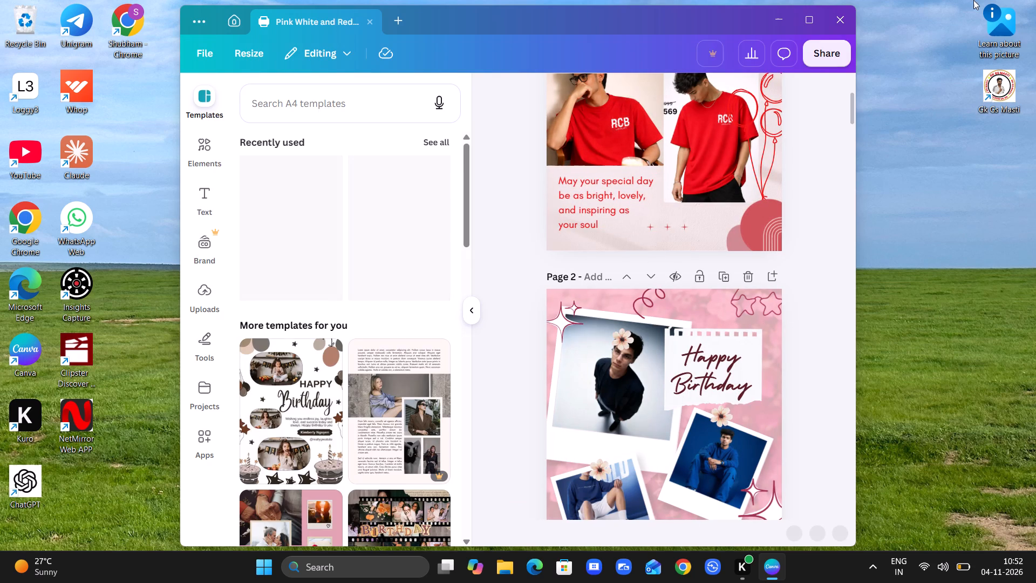
click(813, 19)
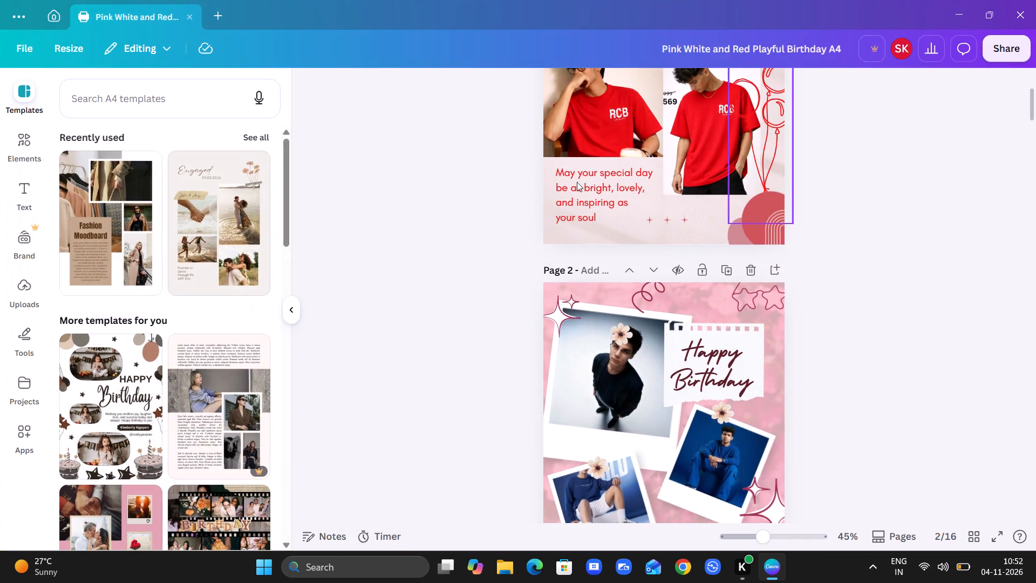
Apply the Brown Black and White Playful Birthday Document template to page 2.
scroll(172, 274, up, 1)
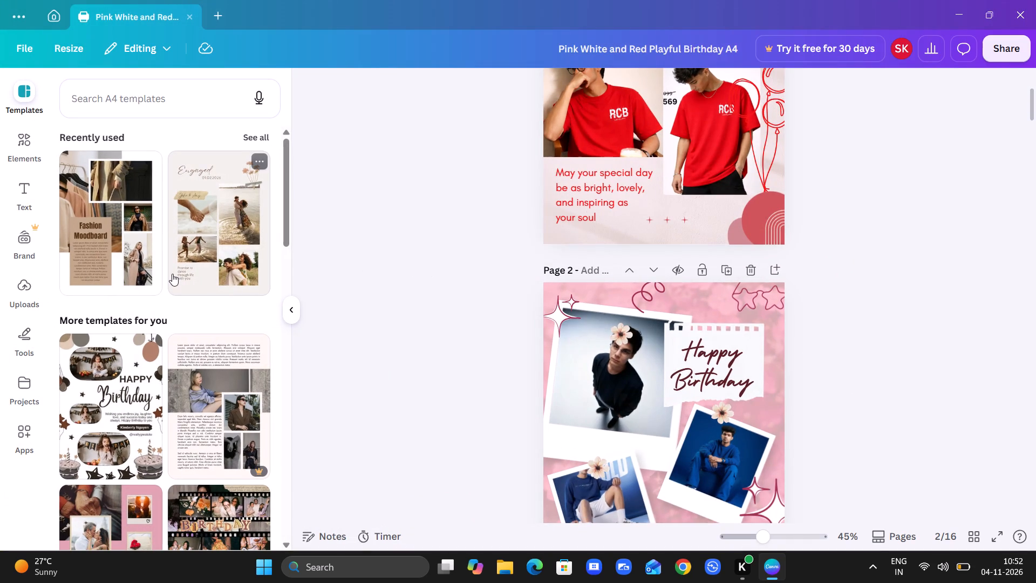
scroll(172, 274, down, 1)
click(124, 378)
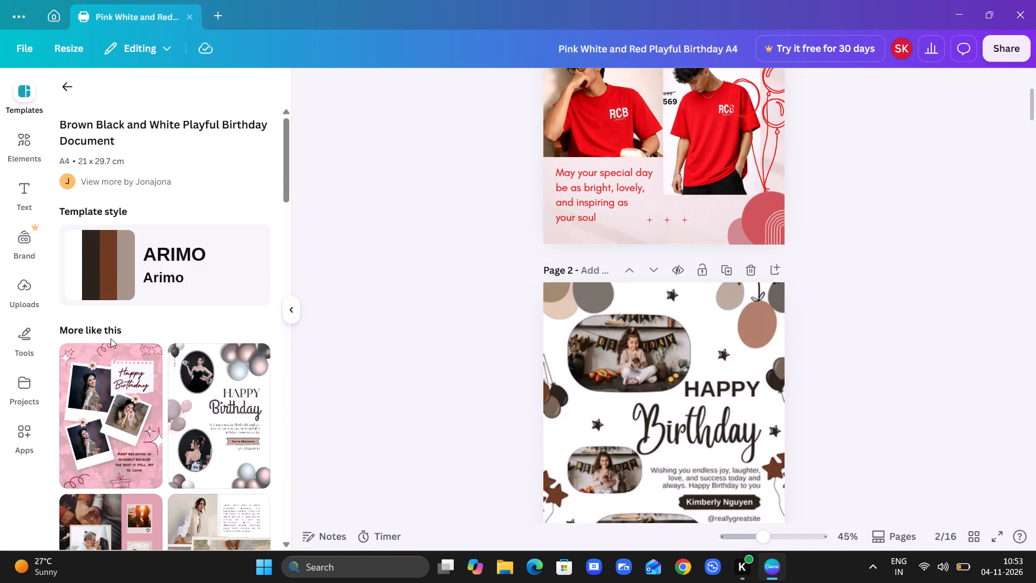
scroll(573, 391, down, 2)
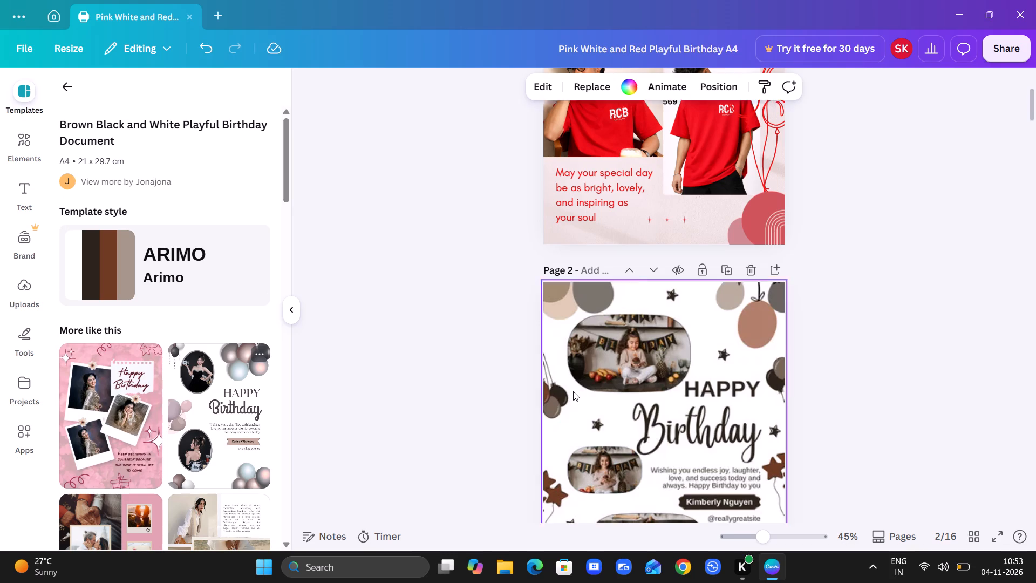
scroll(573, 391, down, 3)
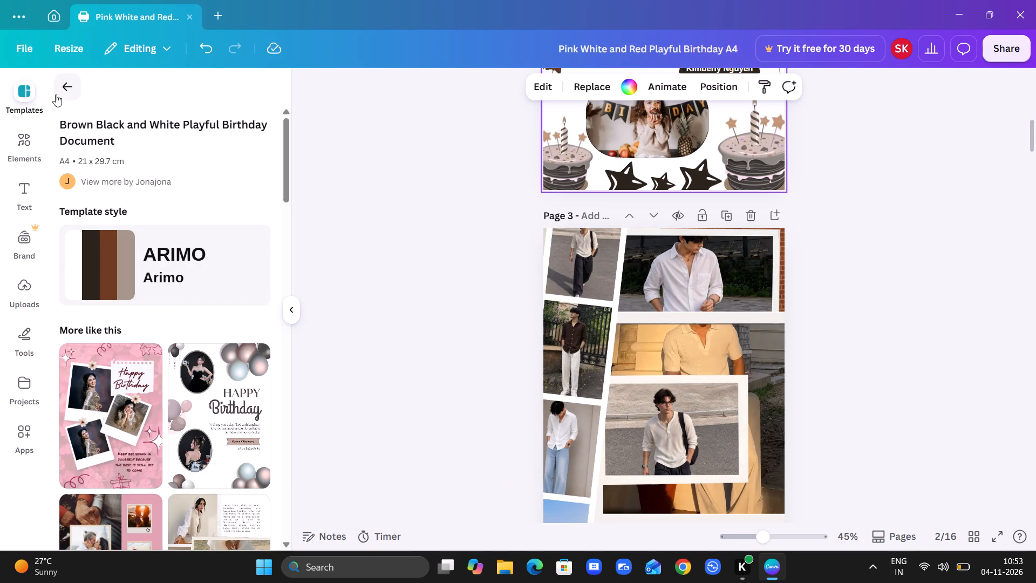
Apply the suggested Pink Elegant Happy Birthday Document template to page 2.
click(121, 394)
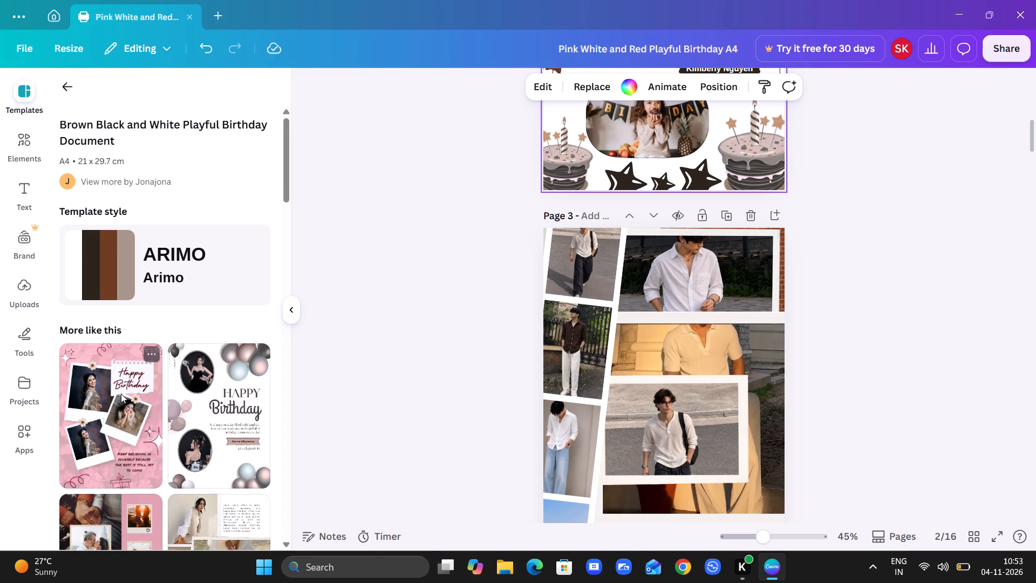
click(425, 331)
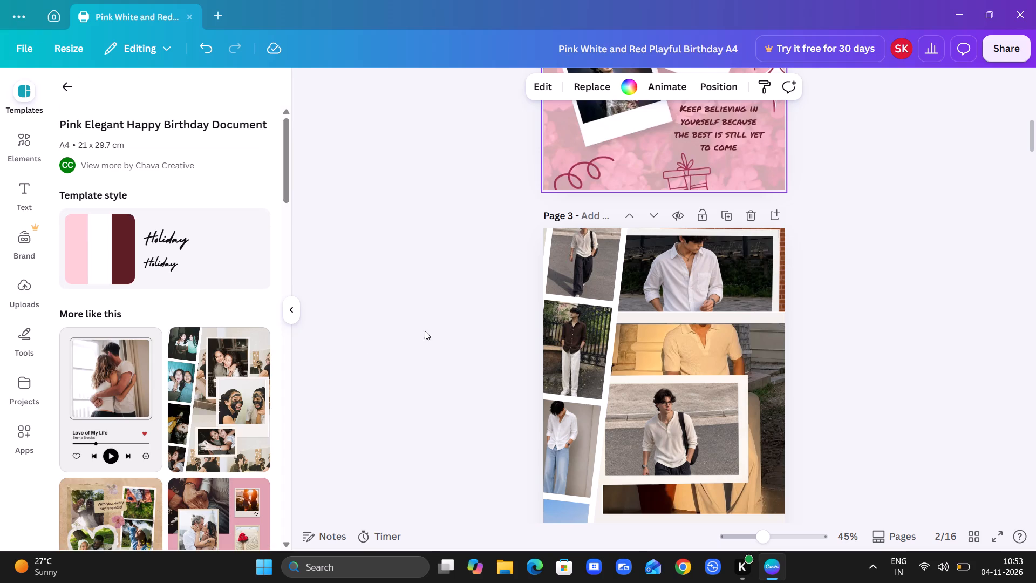
scroll(670, 174, up, 13)
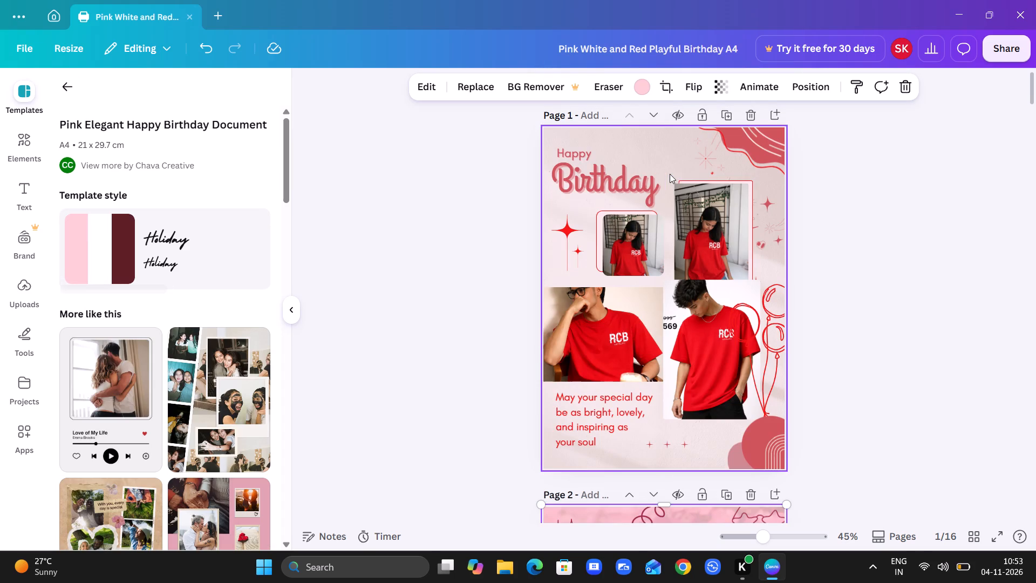
Close the Pink White and Red Playful Birthday A4 design.
click(190, 20)
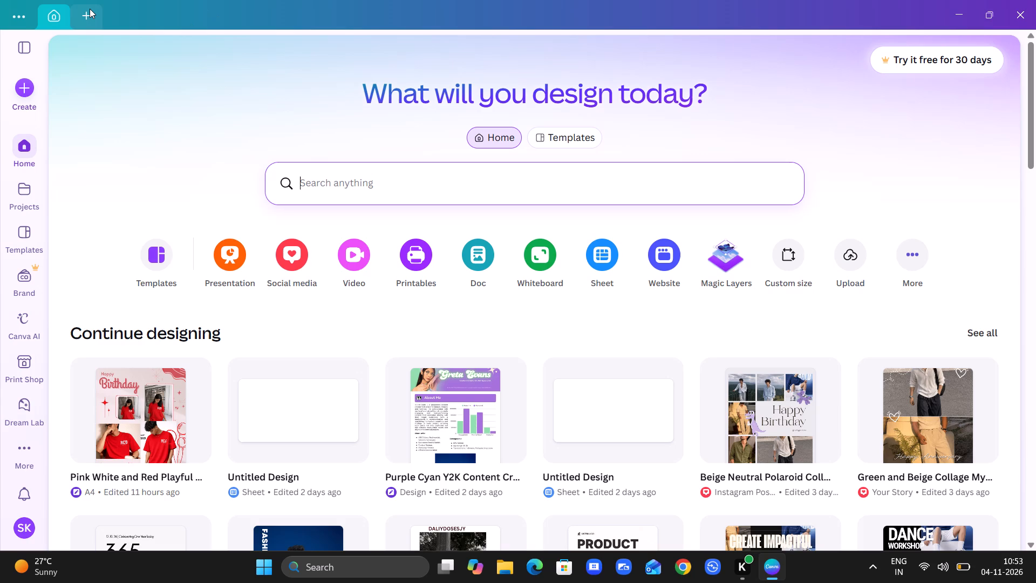
Start a new design from the recently viewed Pink Elegant Happy Birthday Document template.
click(33, 187)
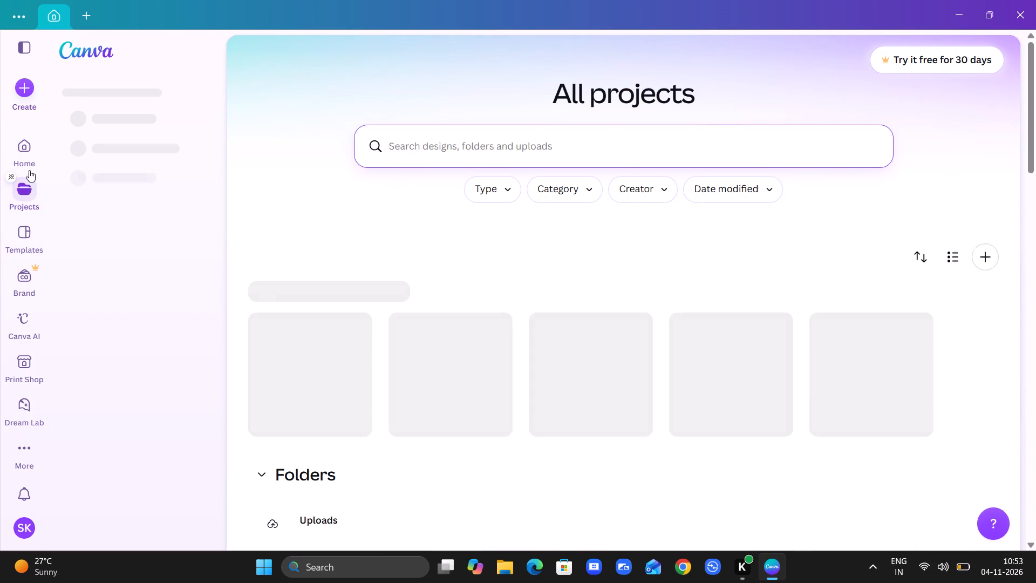
click(30, 228)
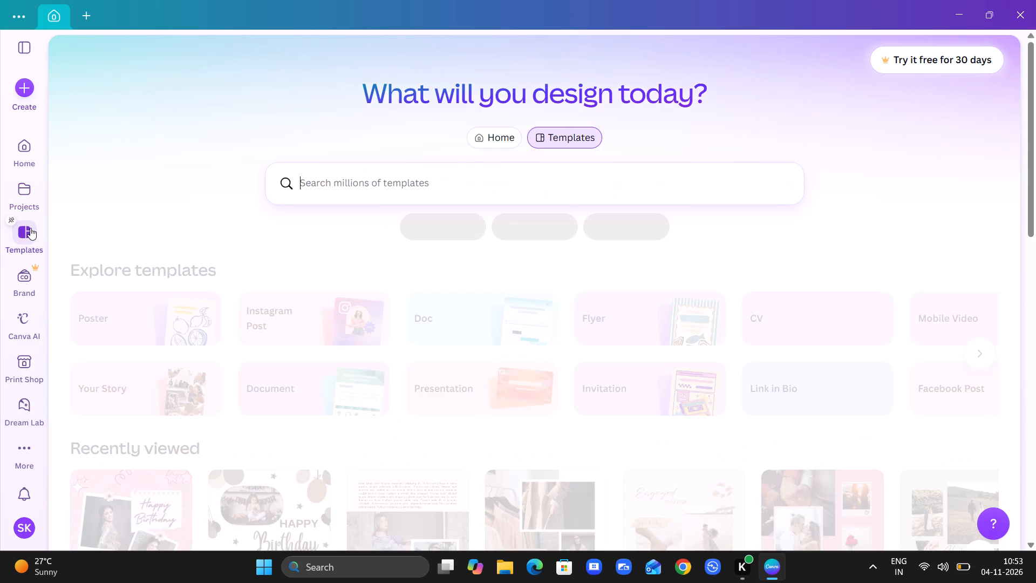
scroll(63, 234, down, 2)
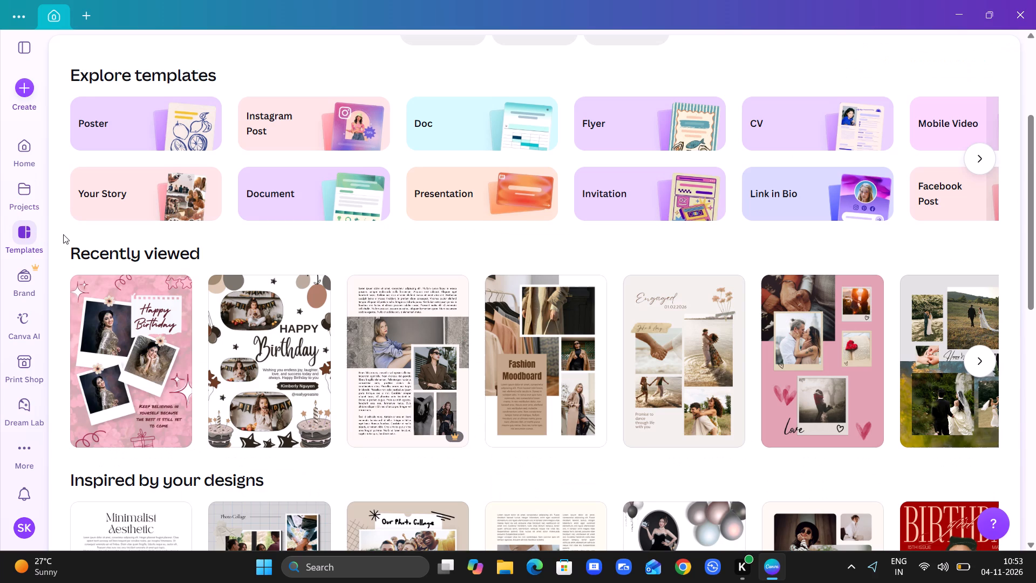
click(93, 417)
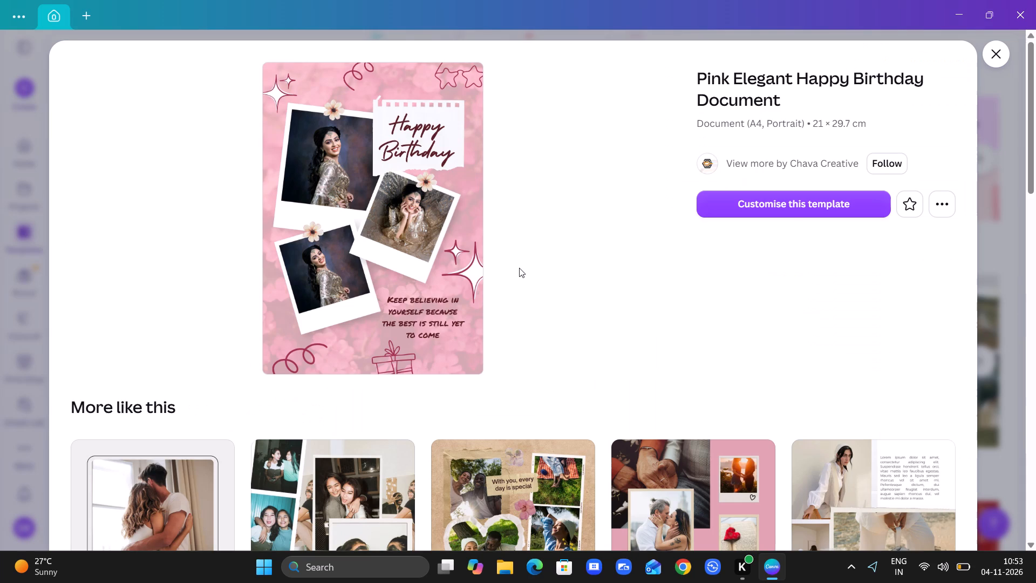
click(793, 213)
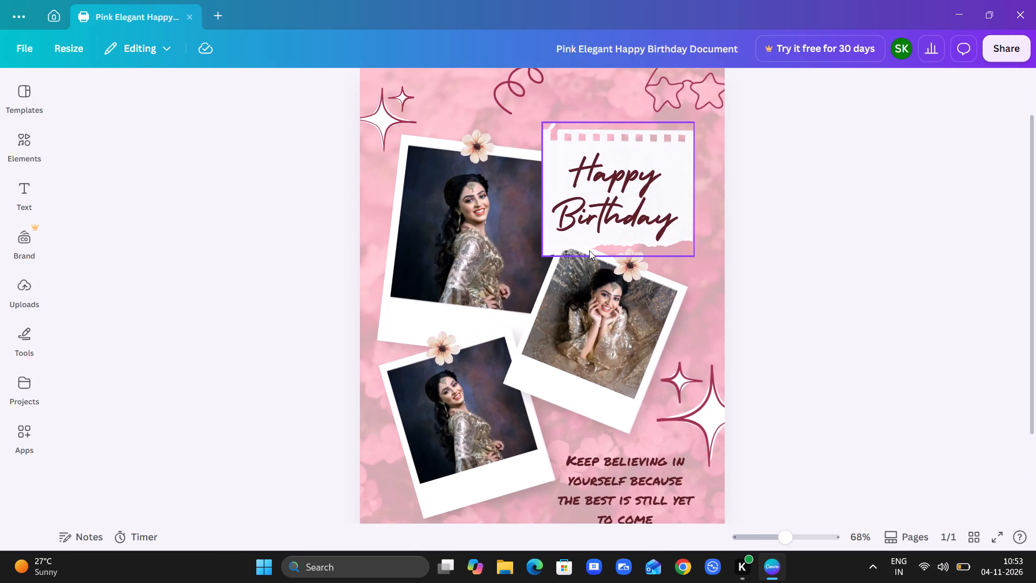
Replace the photo in the large upper polaroid with the uploaded yellow-background portrait of the man in sunglasses.
click(513, 257)
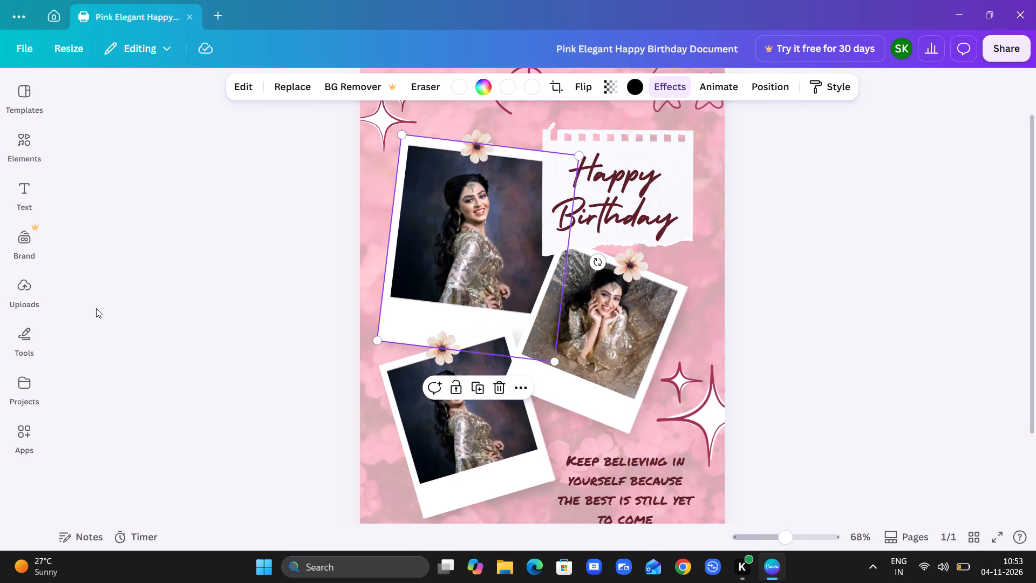
click(26, 297)
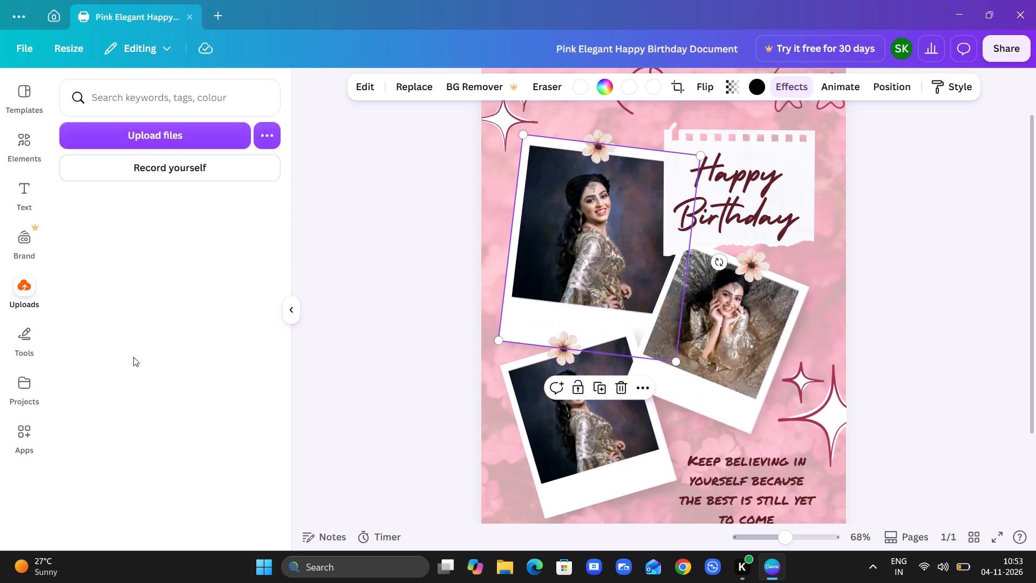
scroll(134, 356, down, 2)
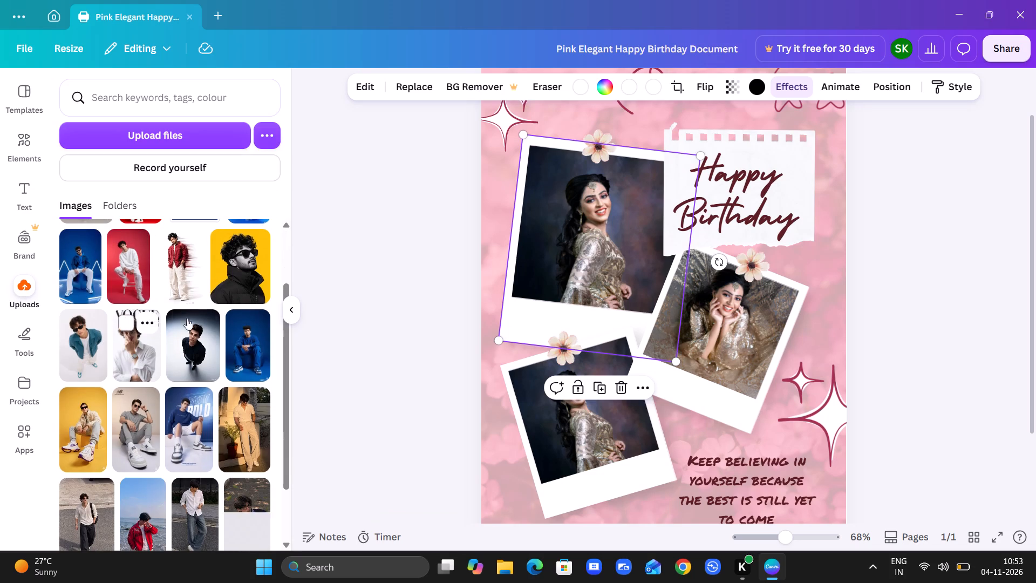
drag(228, 287, 539, 218)
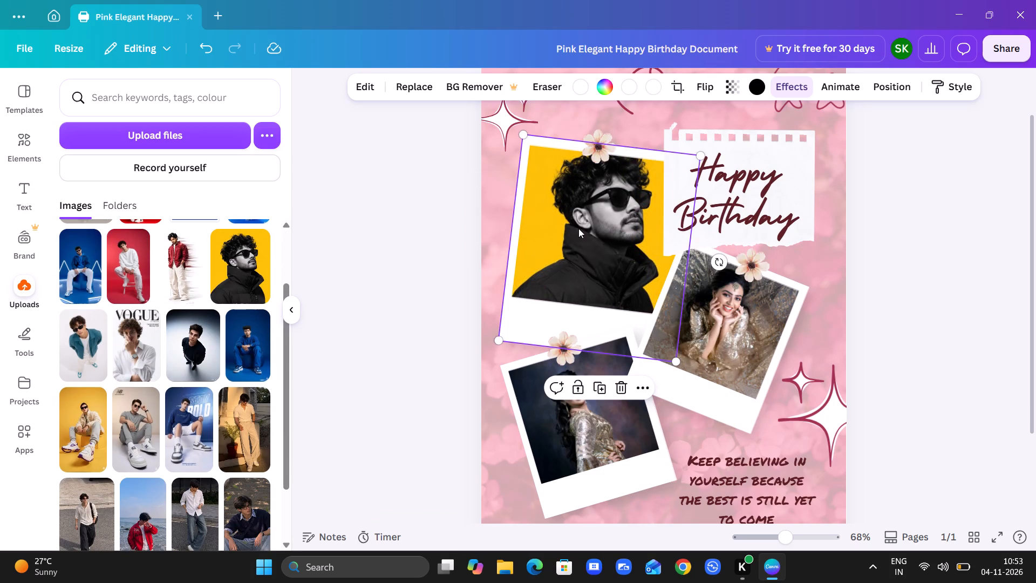
Replace the photo in the polaroid below the Happy Birthday note with the uploaded picture of the man in beige clothes.
drag(249, 436, 480, 369)
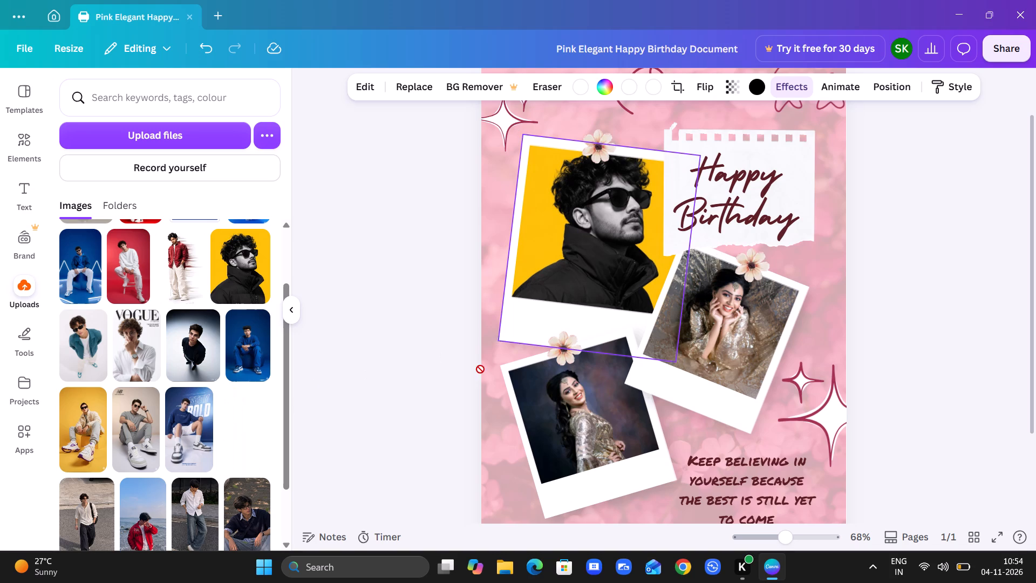
drag(480, 369, 723, 328)
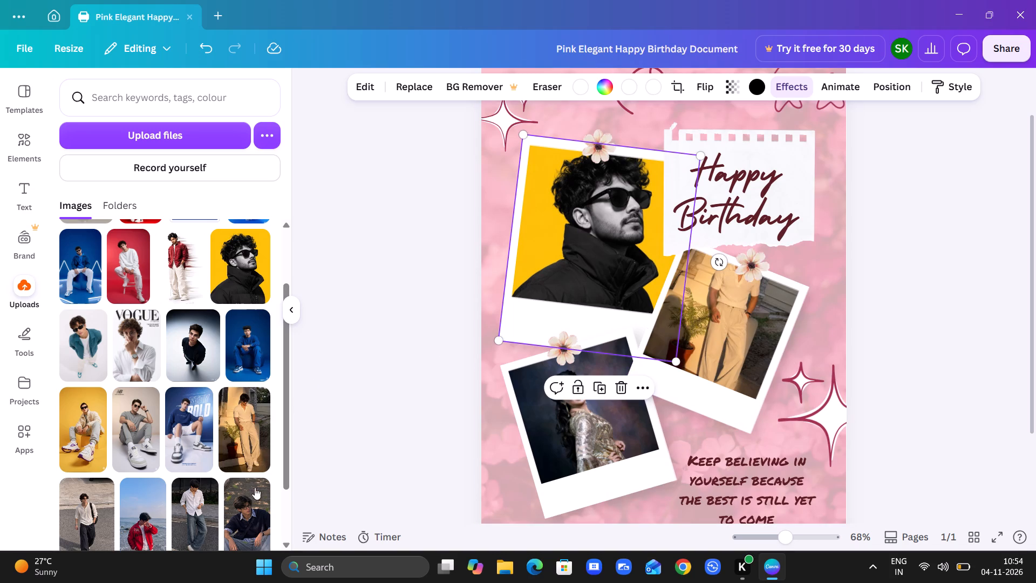
Replace the photo in the lower-left polaroid with the uploaded picture of the man in a white shirt and jeans.
click(199, 516)
drag(199, 516, 349, 483)
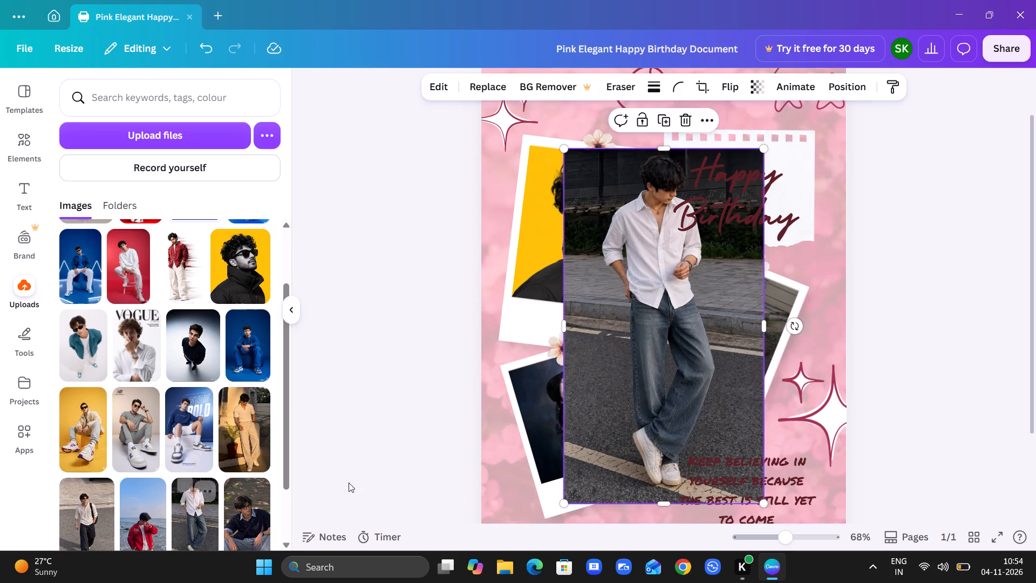
drag(349, 483, 547, 335)
drag(604, 368, 516, 429)
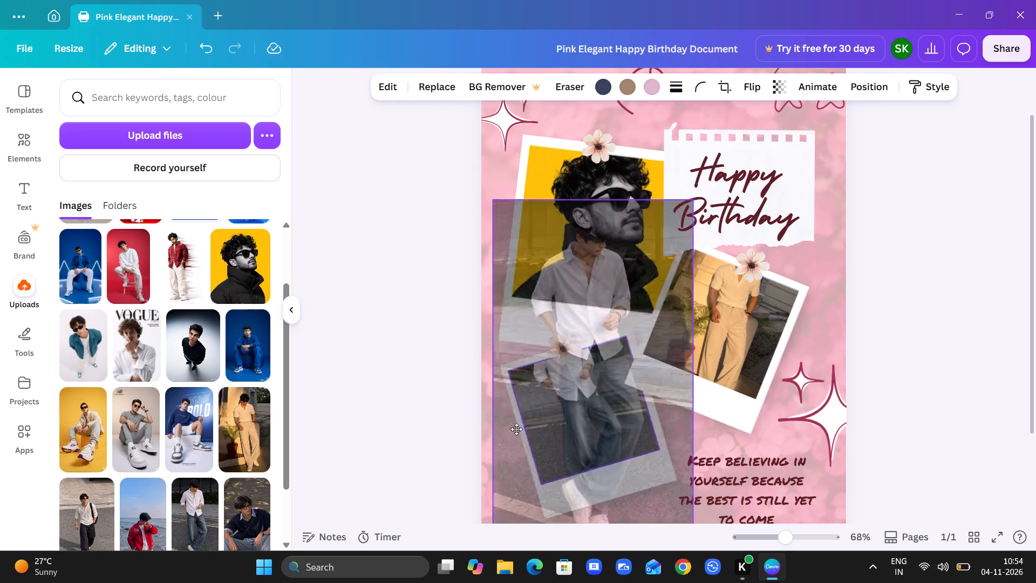
drag(516, 429, 550, 419)
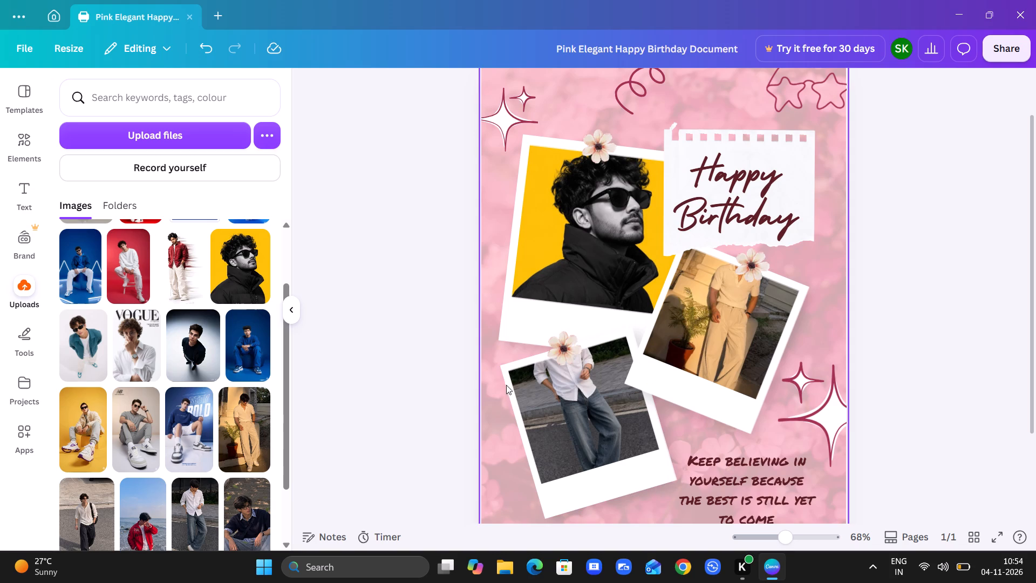
Enlarge the lower-left polaroid to about 9.3 wide by 10.8 high.
click(549, 390)
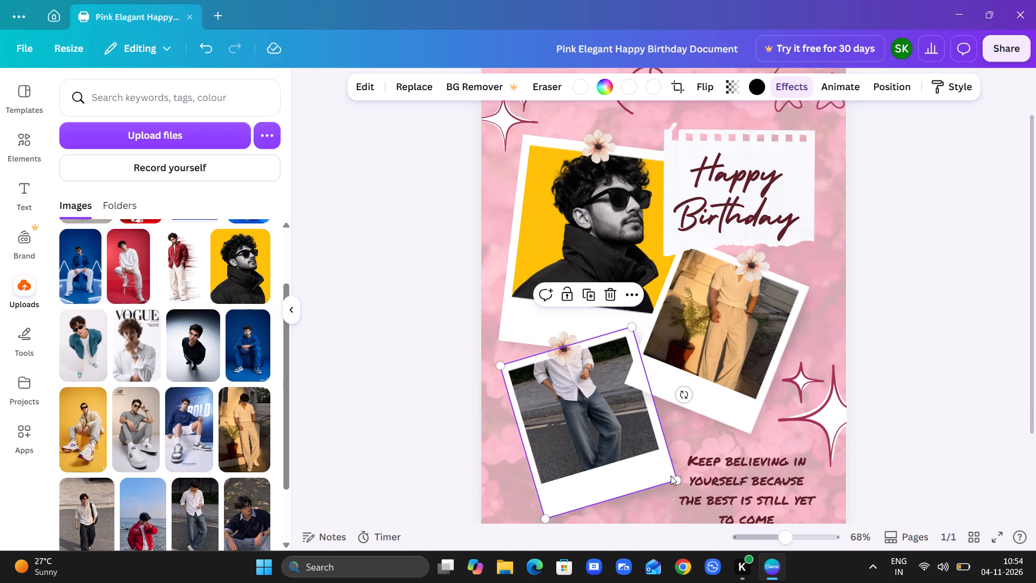
drag(675, 478, 700, 504)
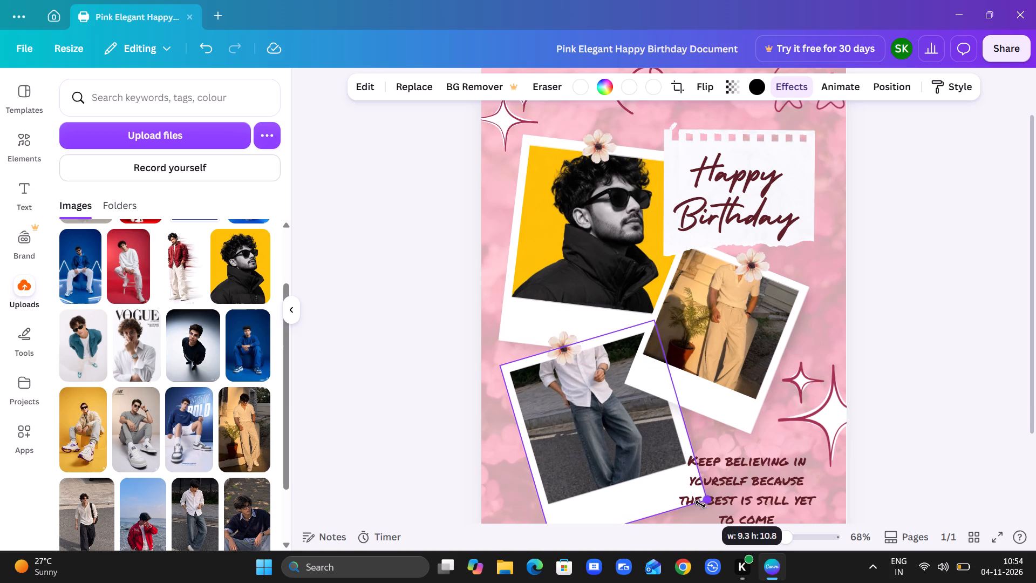
drag(700, 504, 705, 507)
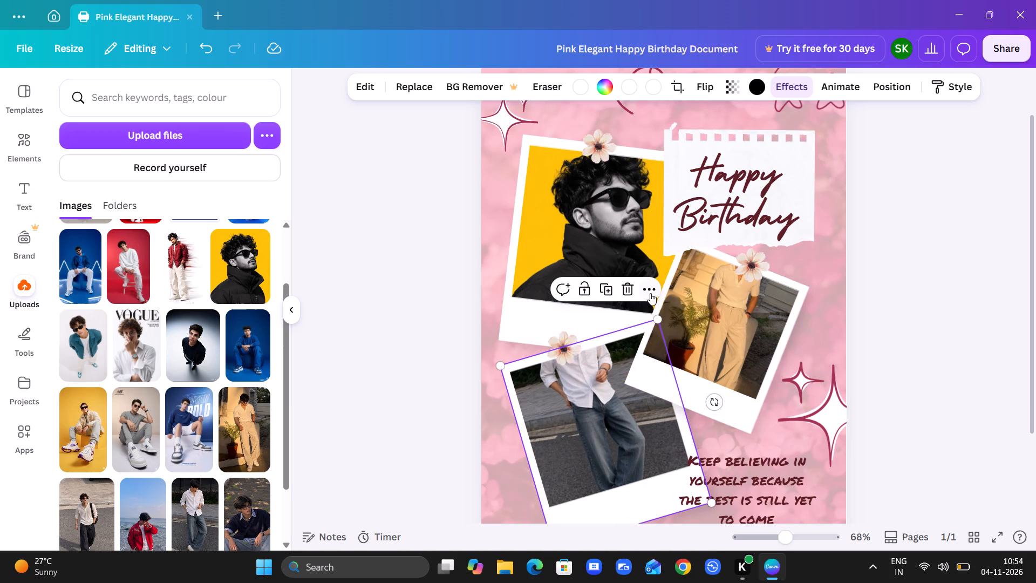
Crop the beige-outfit photo in its polaroid, enlarging and repositioning it to frame the man's head and upper body.
double_click(715, 334)
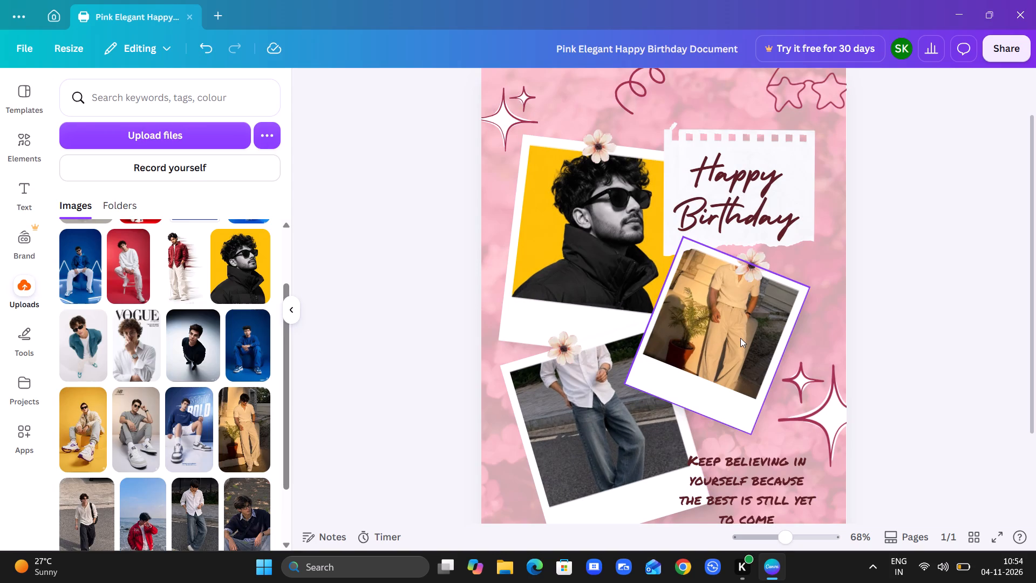
double_click(740, 338)
click(740, 338)
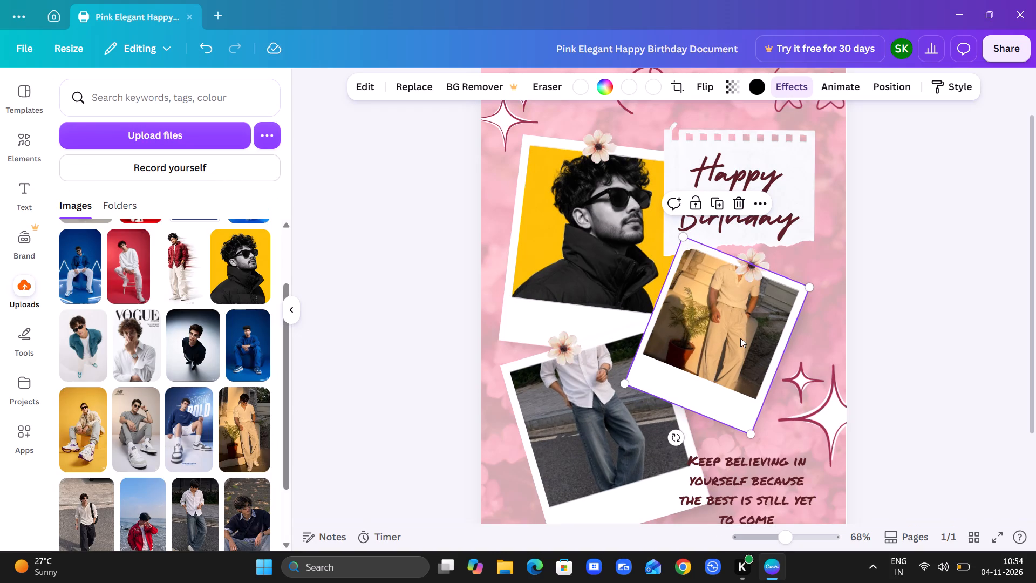
double_click(740, 338)
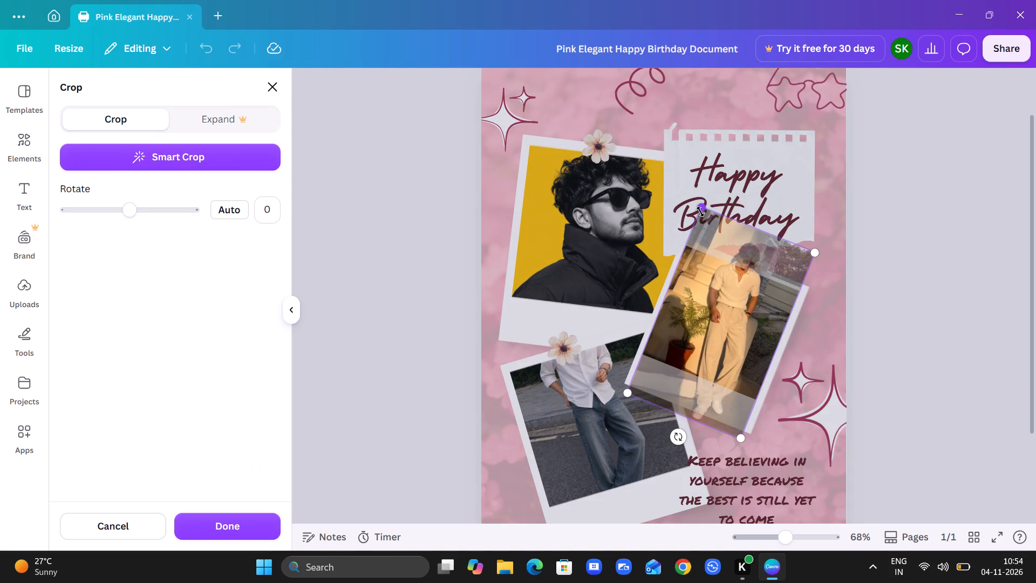
drag(700, 212, 679, 129)
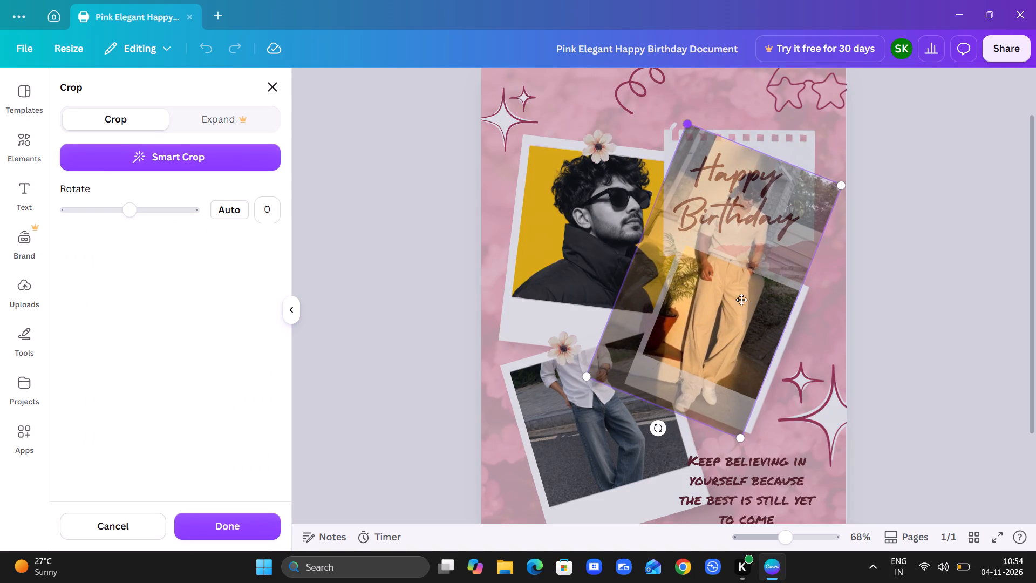
drag(749, 322, 720, 428)
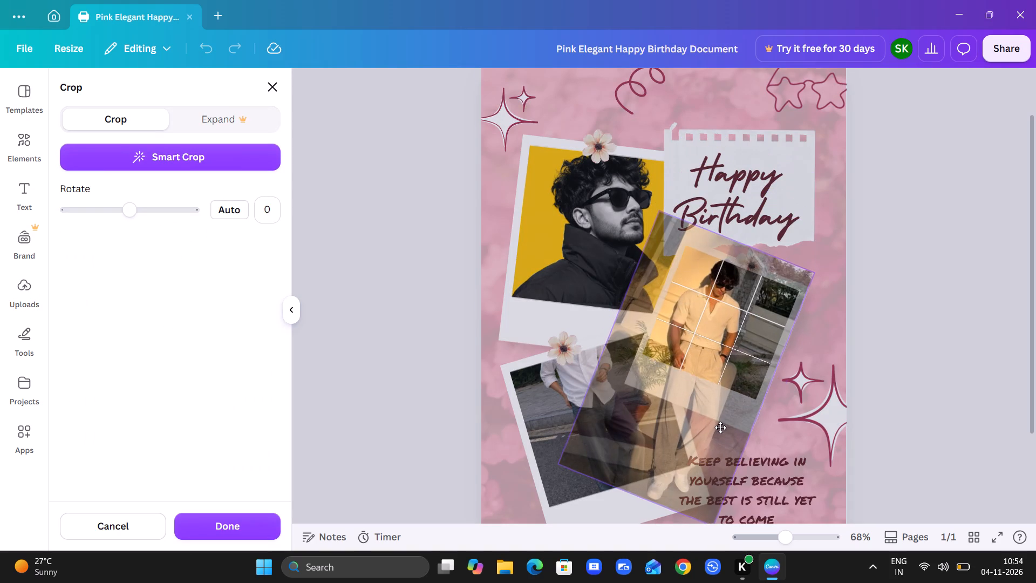
drag(720, 428, 735, 439)
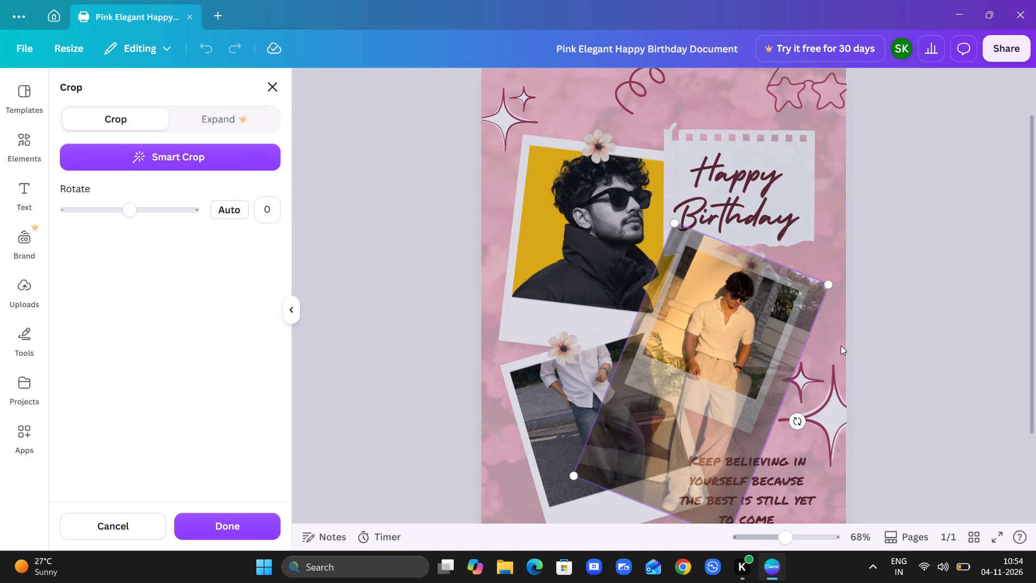
click(865, 331)
Crop the yellow-background photo in the upper polaroid, shifting the picture down so the man's hair clears the flower.
click(610, 283)
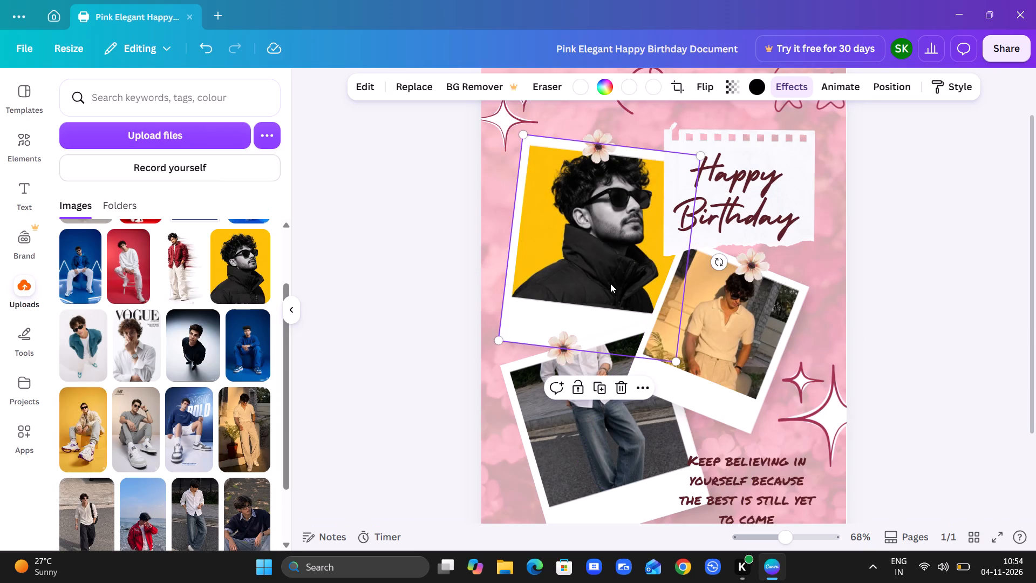
double_click(610, 283)
drag(556, 223, 556, 252)
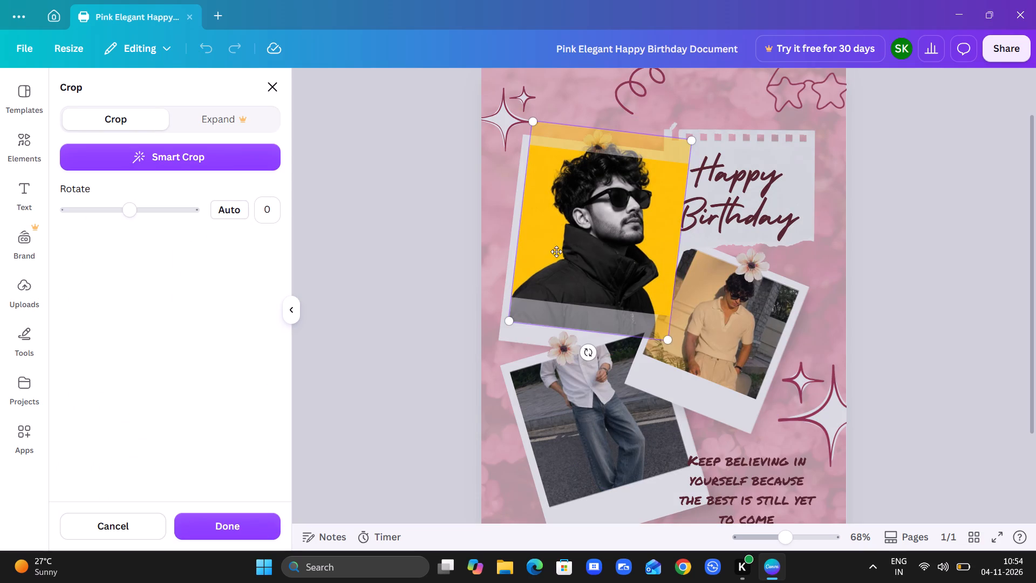
drag(556, 252, 557, 256)
click(865, 170)
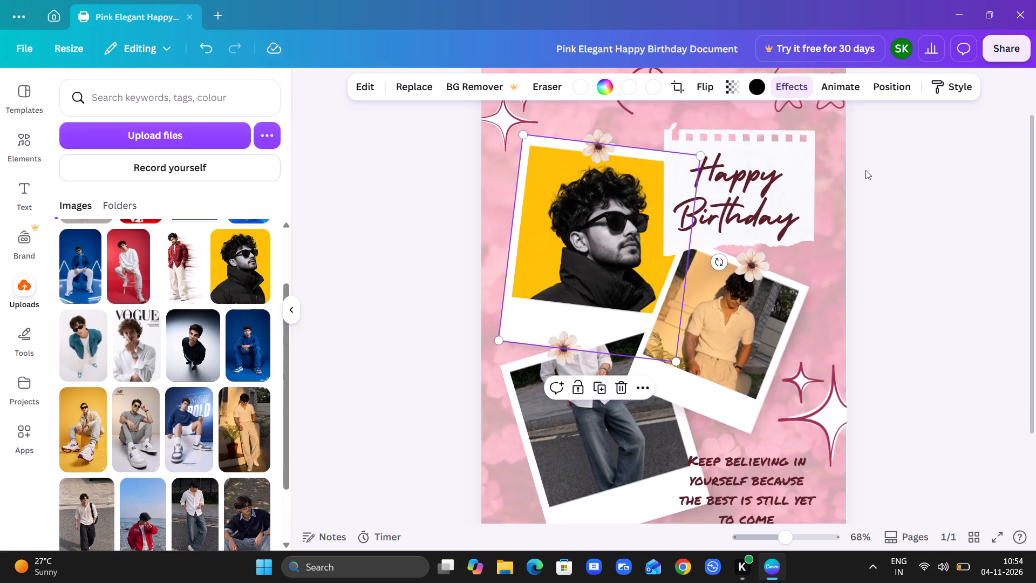
Enlarge the Happy Birthday title to a font size of about 93.3 and centre it over the torn paper note.
click(757, 185)
double_click(757, 185)
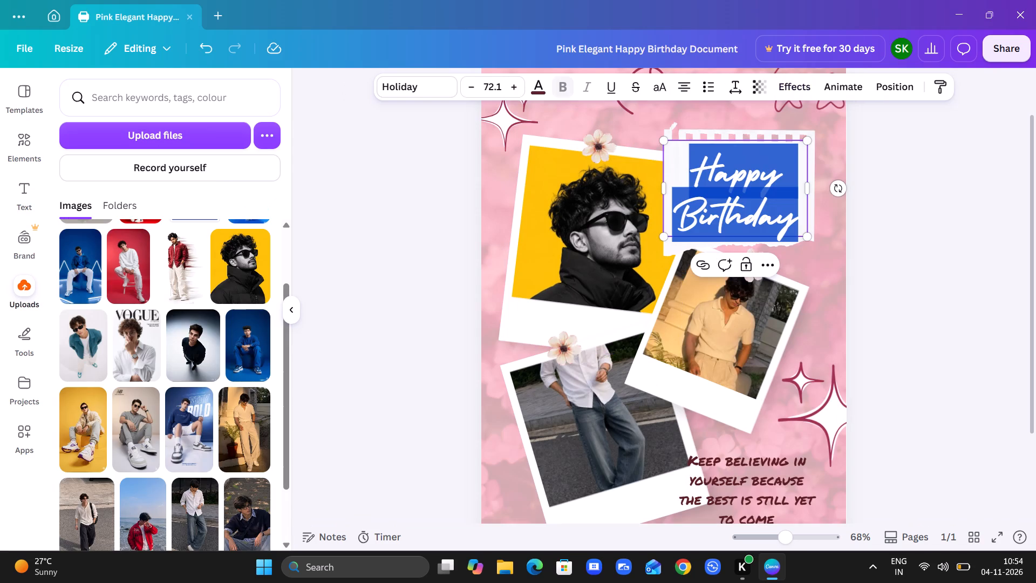
drag(804, 145, 821, 118)
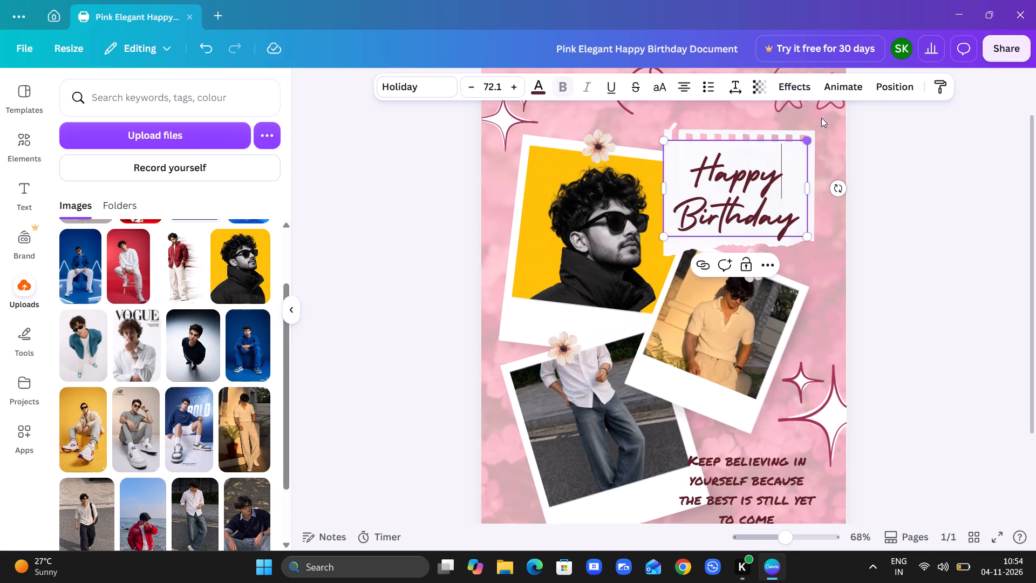
drag(821, 118, 829, 96)
click(933, 222)
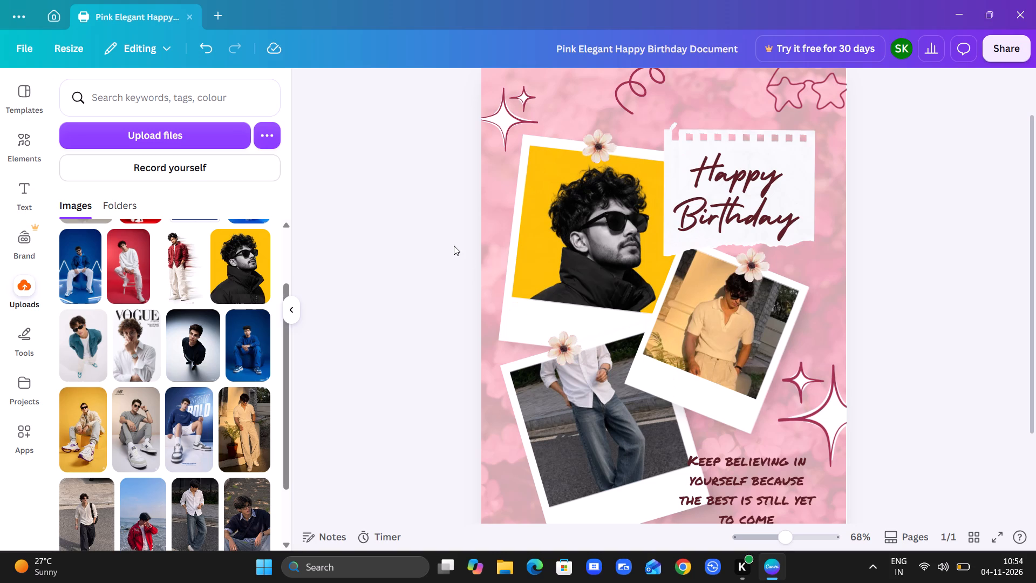
click(762, 169)
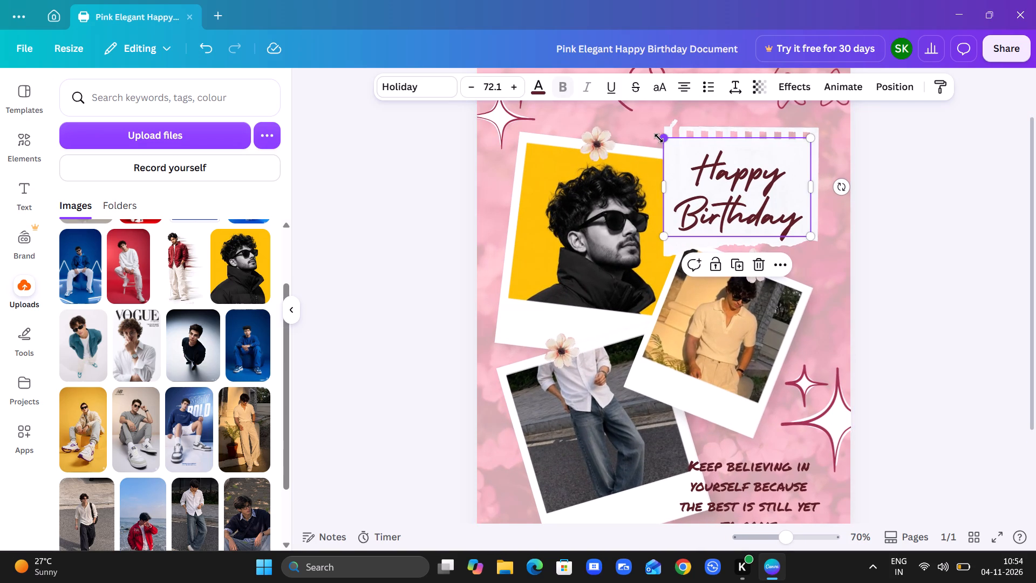
drag(659, 138, 597, 136)
drag(732, 180, 773, 180)
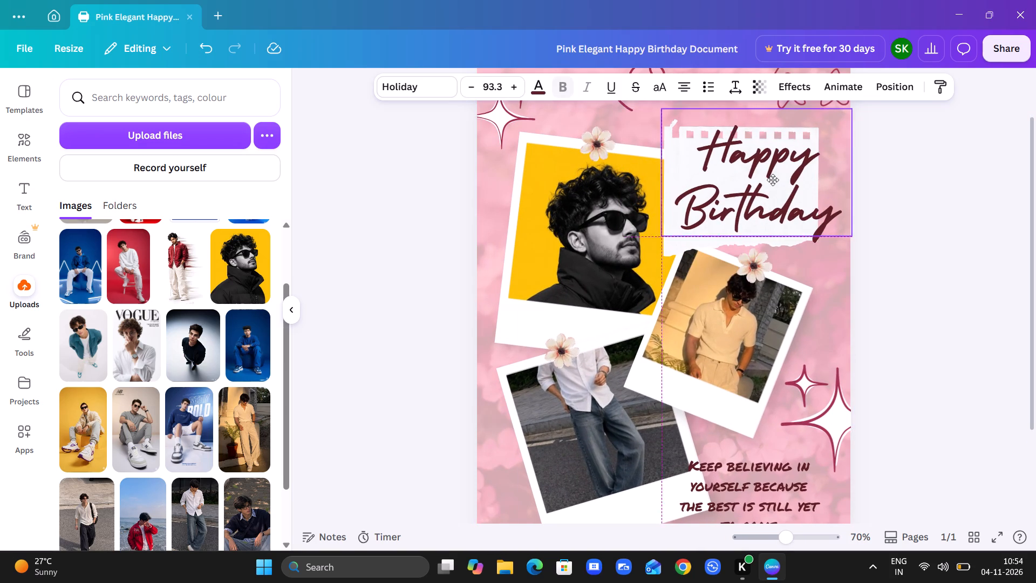
drag(773, 180, 756, 182)
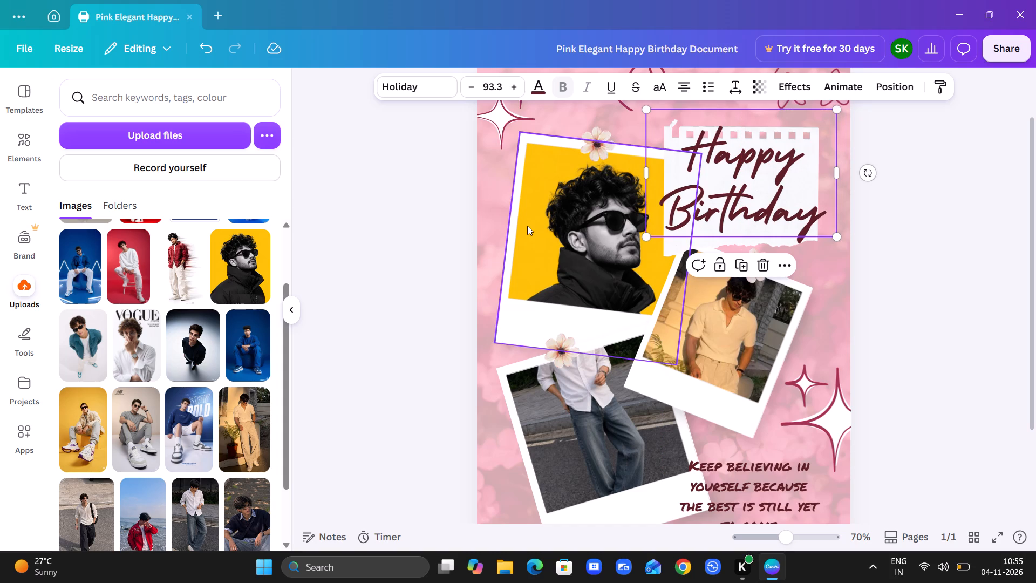
click(434, 239)
Crop the white-shirt photo in the lower-left polaroid, enlarging and repositioning it to frame the man's head and upper body.
double_click(619, 407)
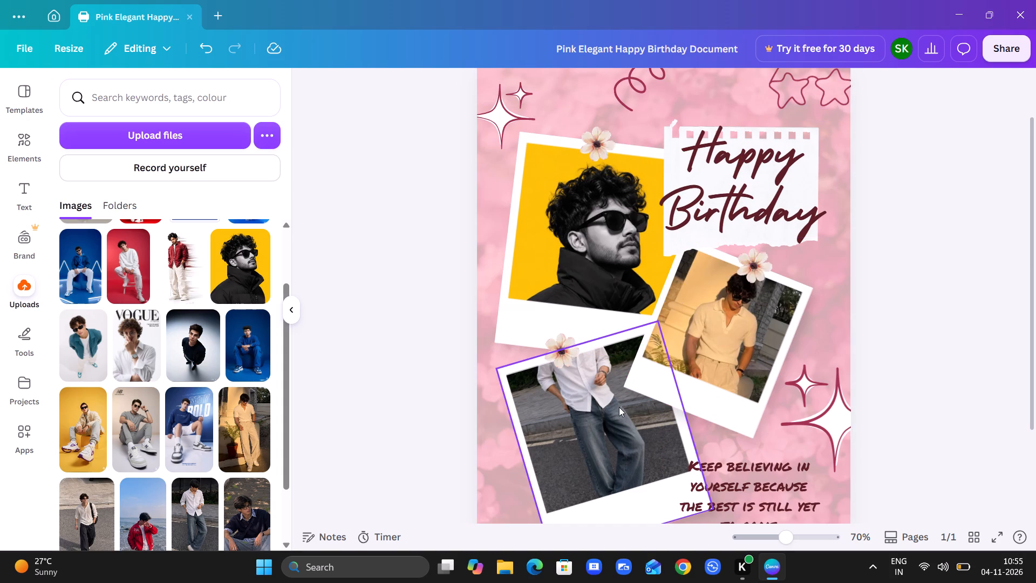
double_click(580, 407)
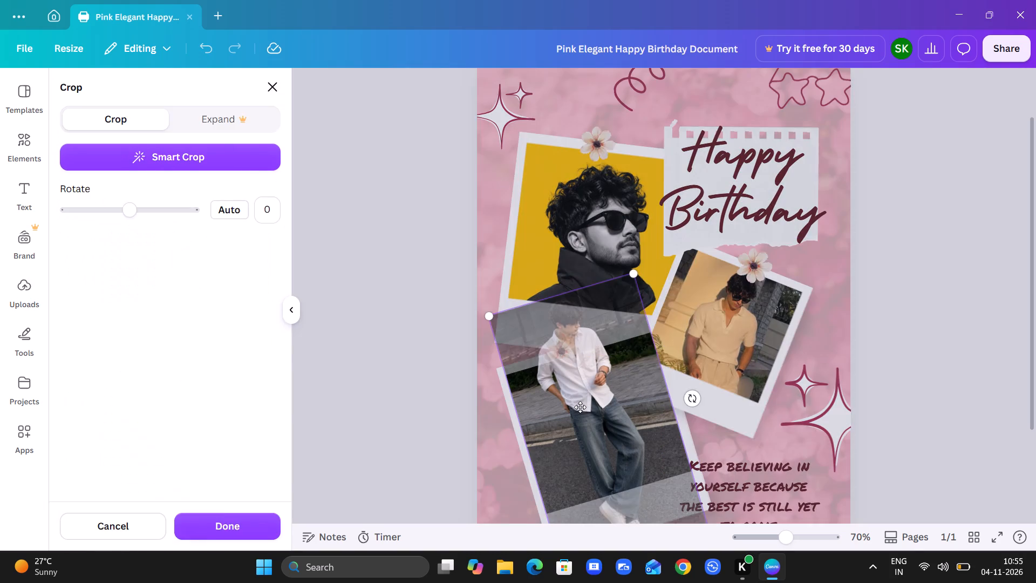
click(551, 389)
double_click(551, 389)
drag(486, 324, 465, 316)
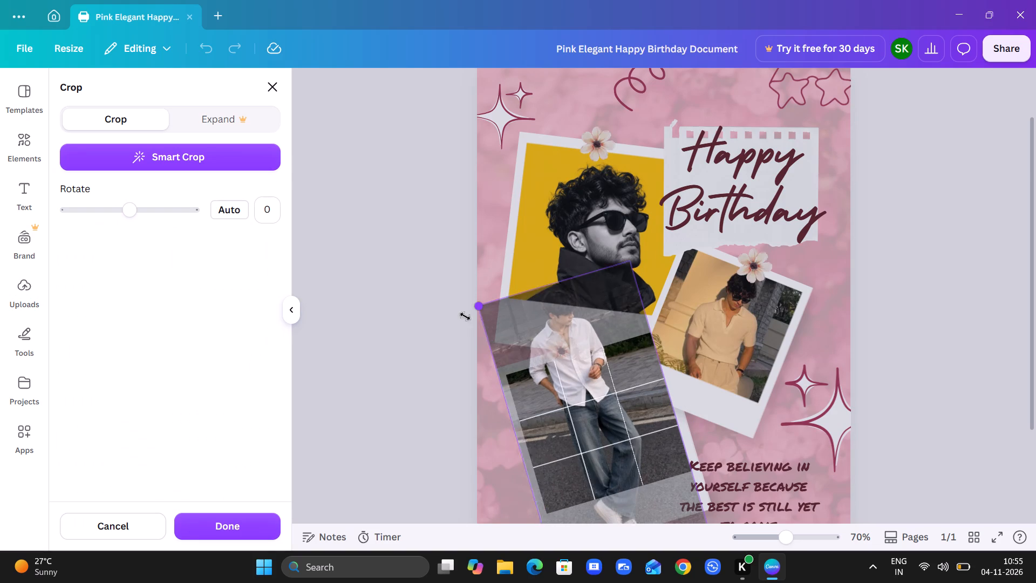
drag(465, 316, 443, 310)
drag(625, 381, 675, 456)
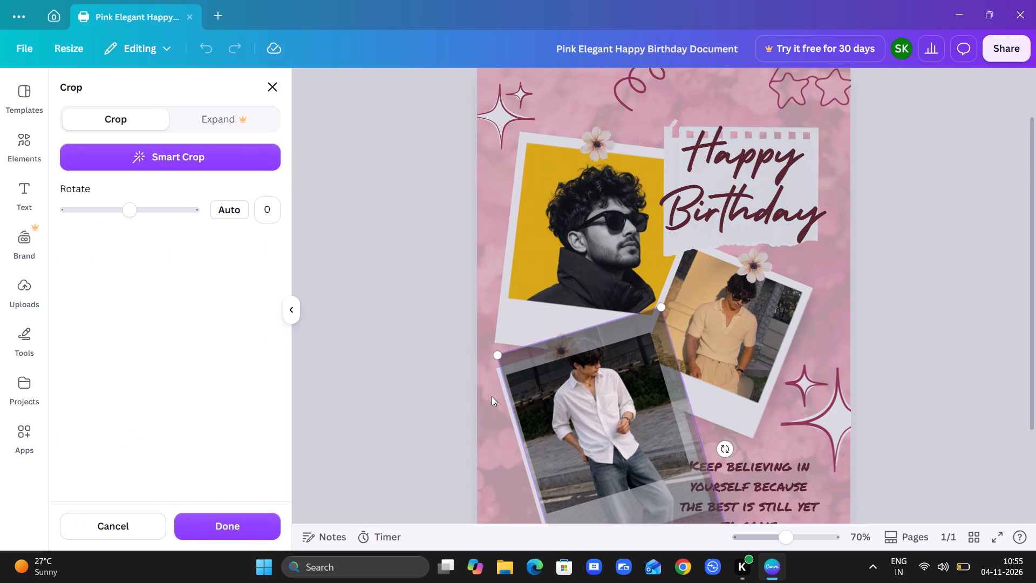
click(492, 396)
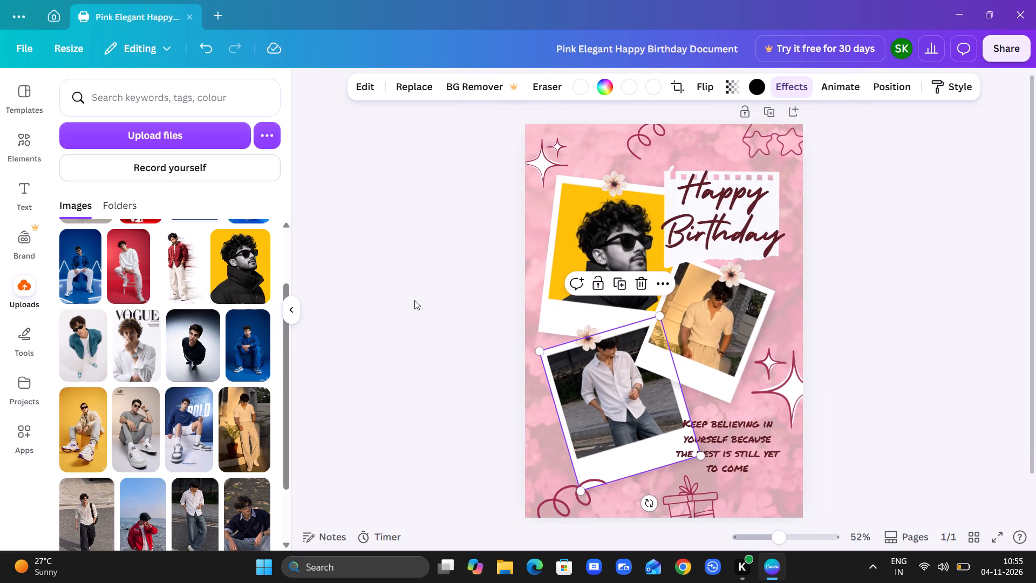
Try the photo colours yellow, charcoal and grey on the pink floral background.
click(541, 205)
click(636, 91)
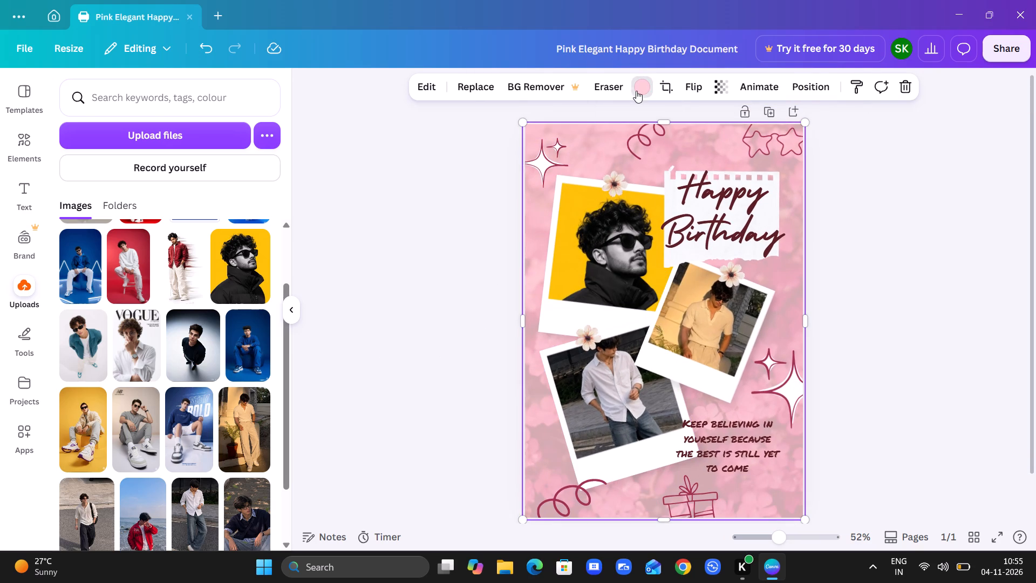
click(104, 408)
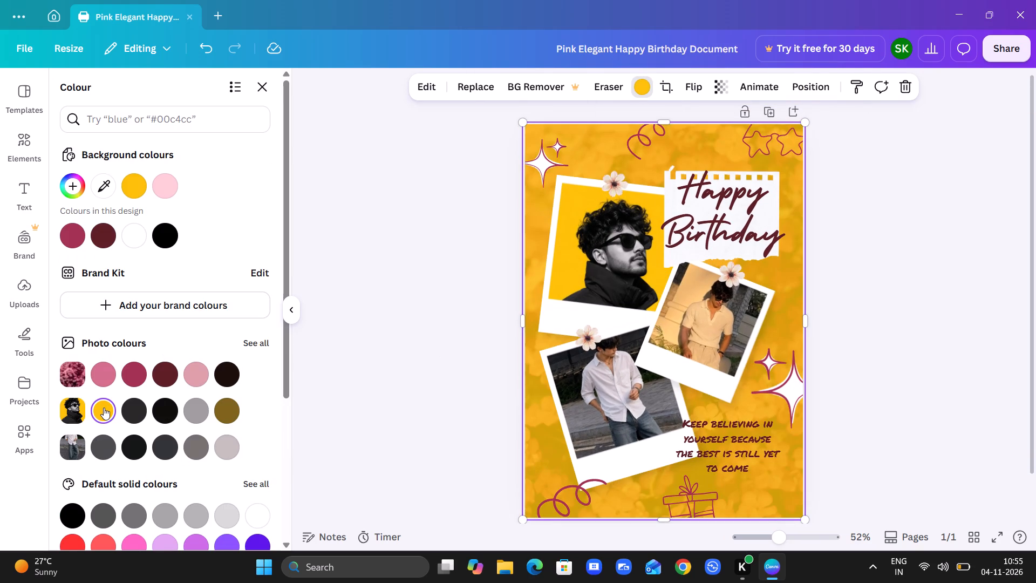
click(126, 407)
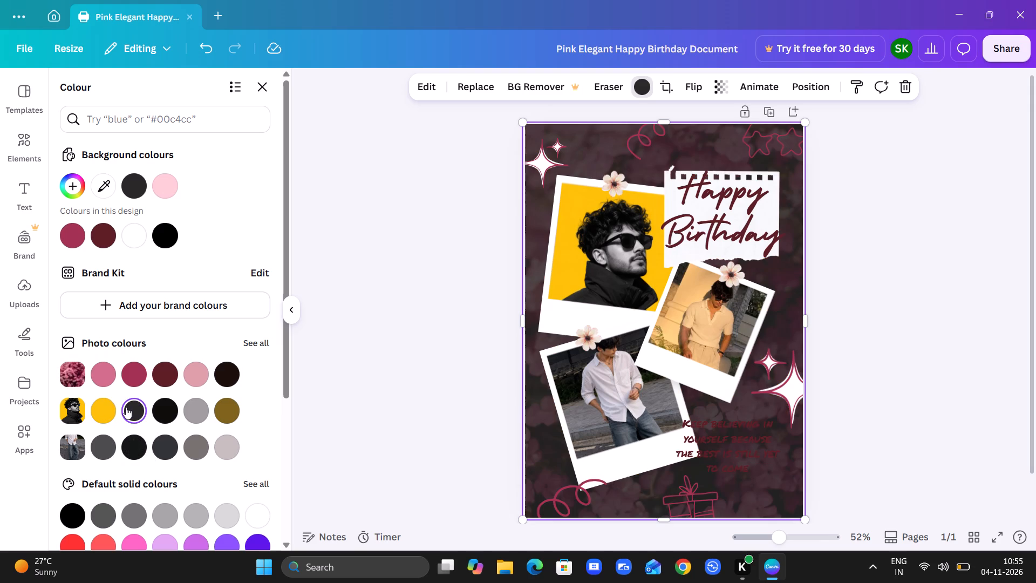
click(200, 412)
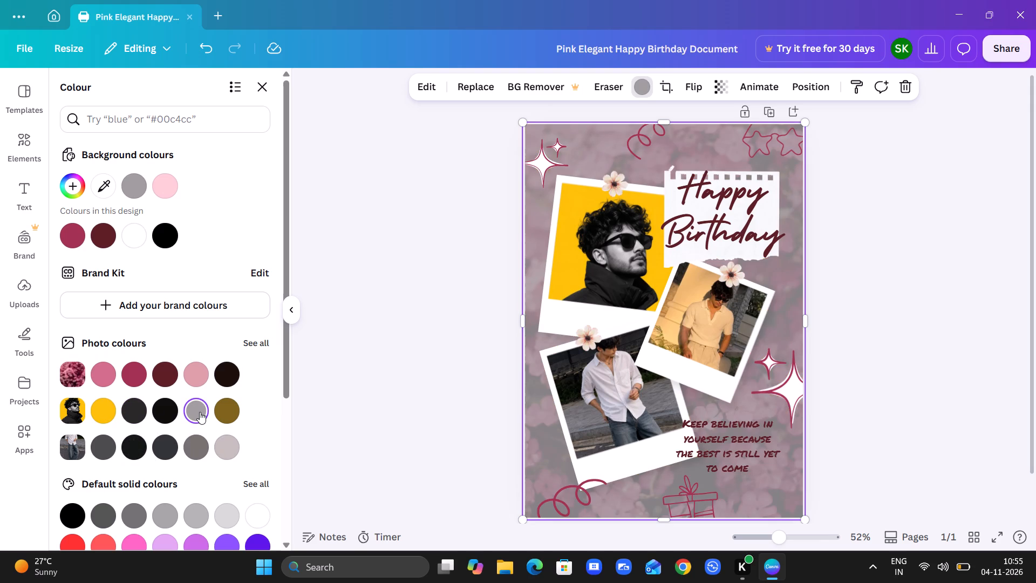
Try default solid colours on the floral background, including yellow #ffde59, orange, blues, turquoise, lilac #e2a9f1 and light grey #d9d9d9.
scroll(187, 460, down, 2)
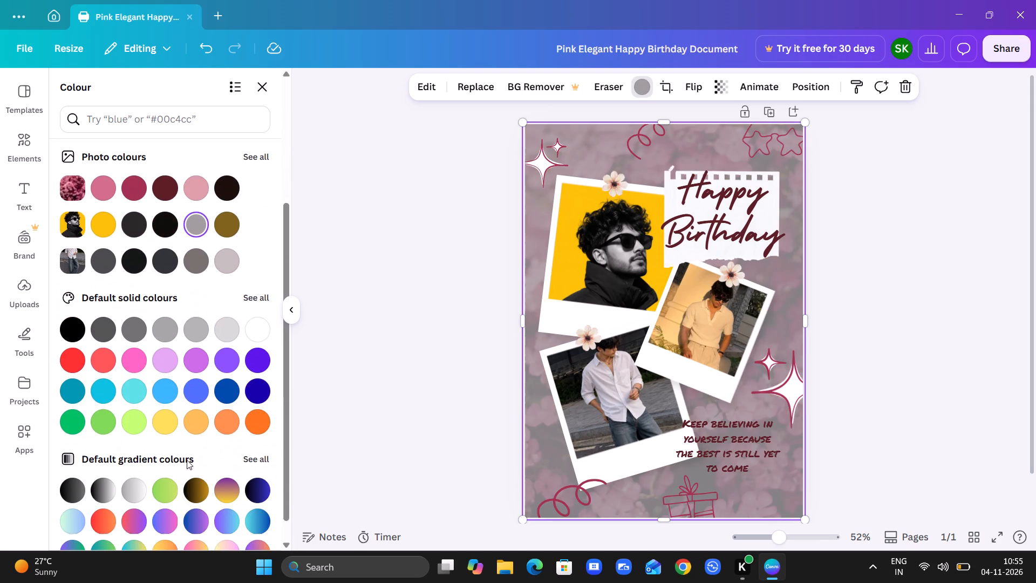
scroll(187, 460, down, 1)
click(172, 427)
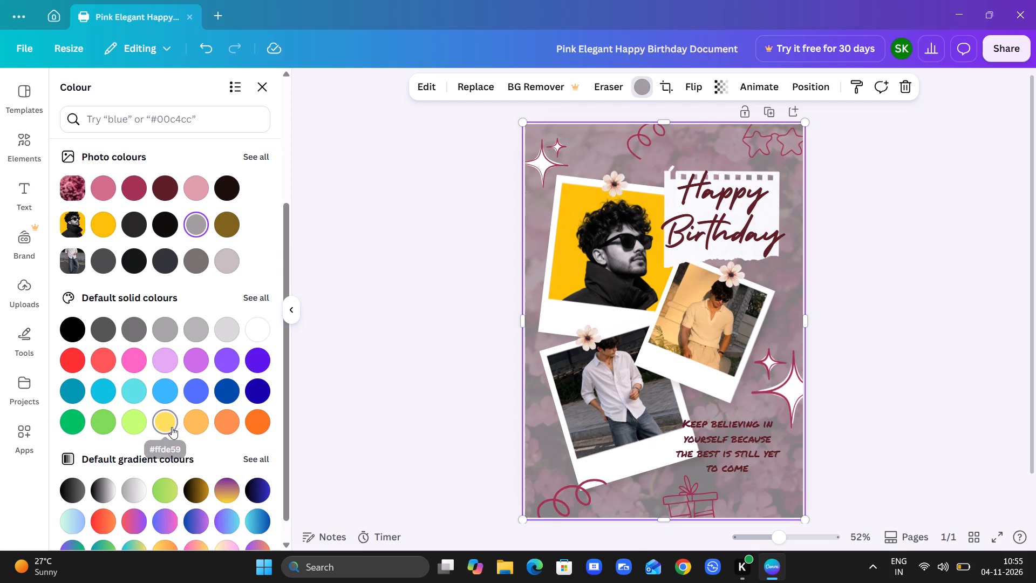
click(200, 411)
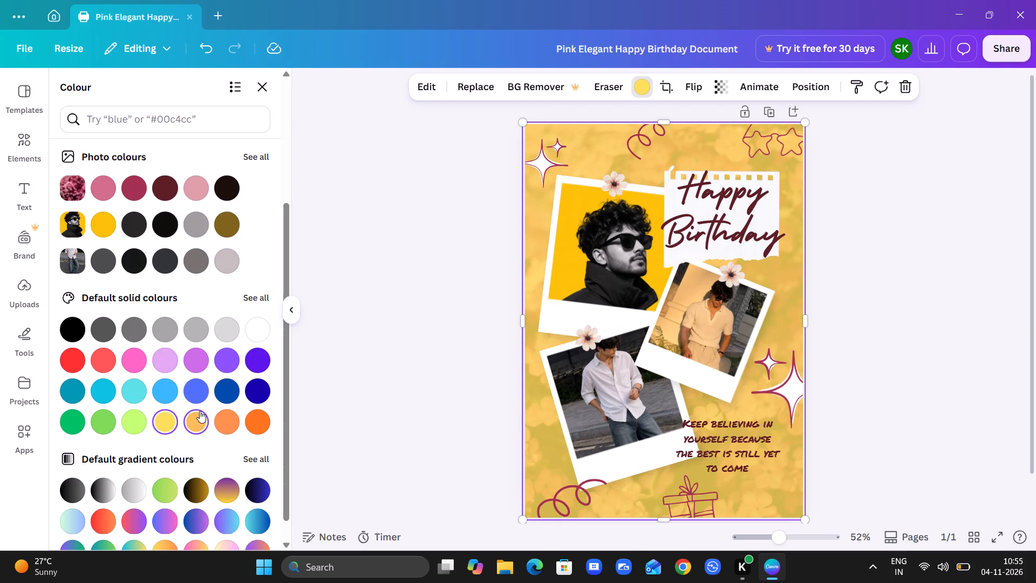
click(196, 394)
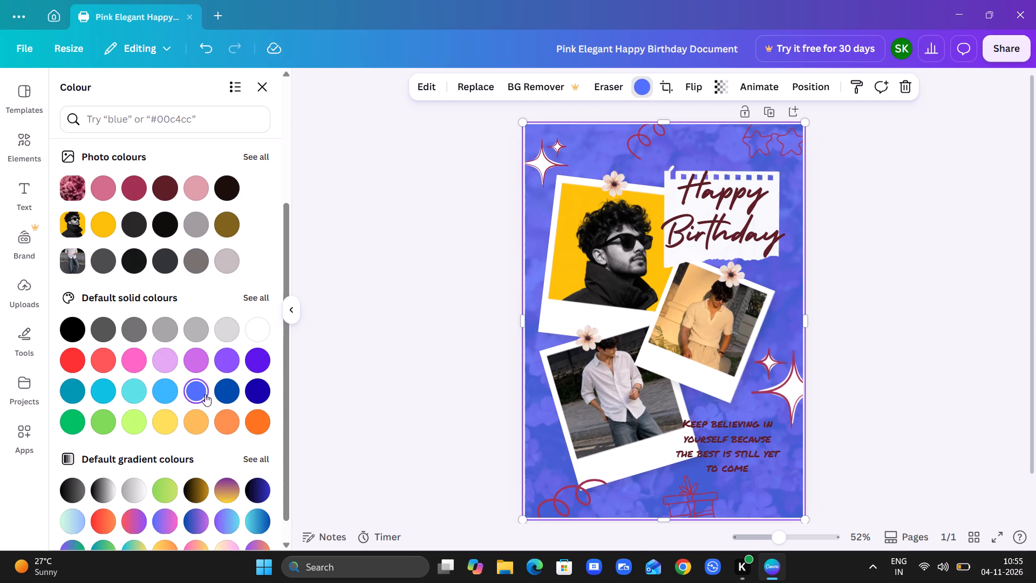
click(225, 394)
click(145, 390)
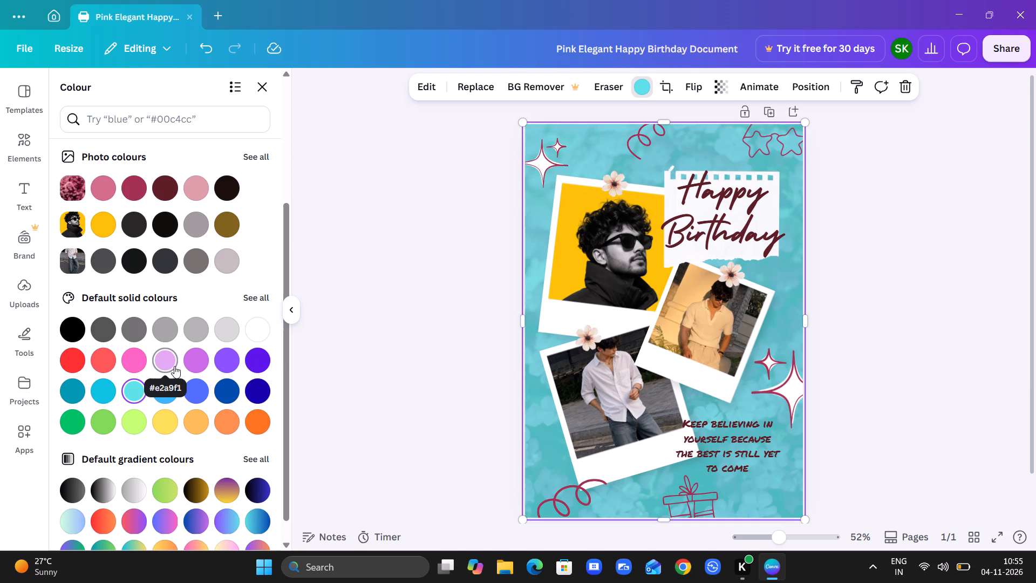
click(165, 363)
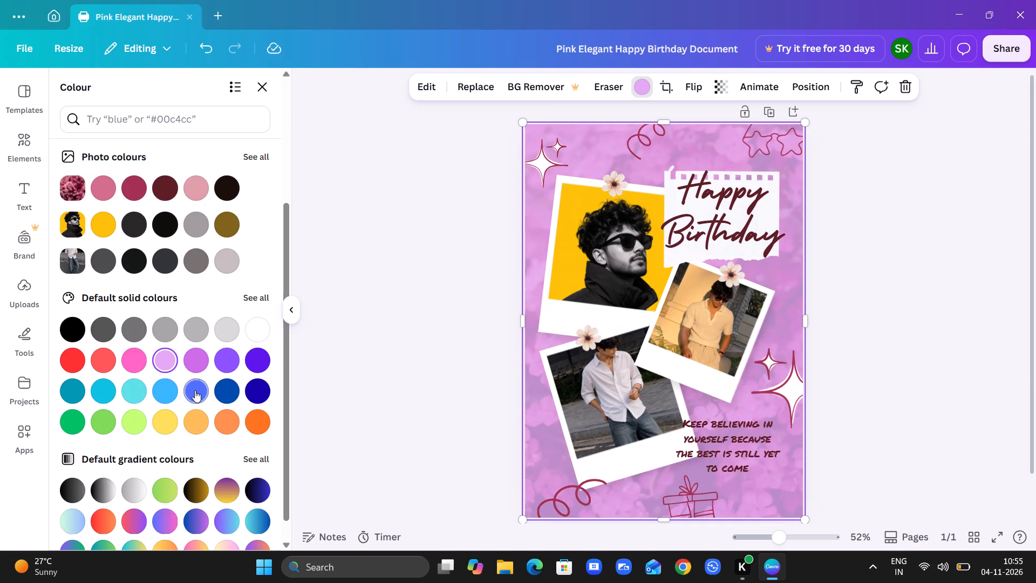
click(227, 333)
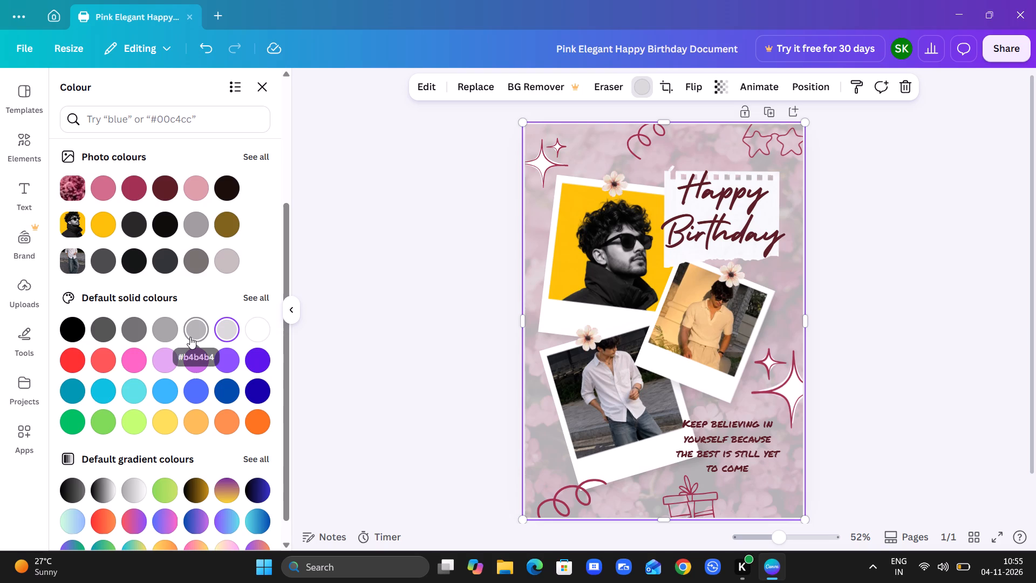
Set the floral background's colour to the default solid grey #b4b4b4.
click(190, 337)
click(345, 312)
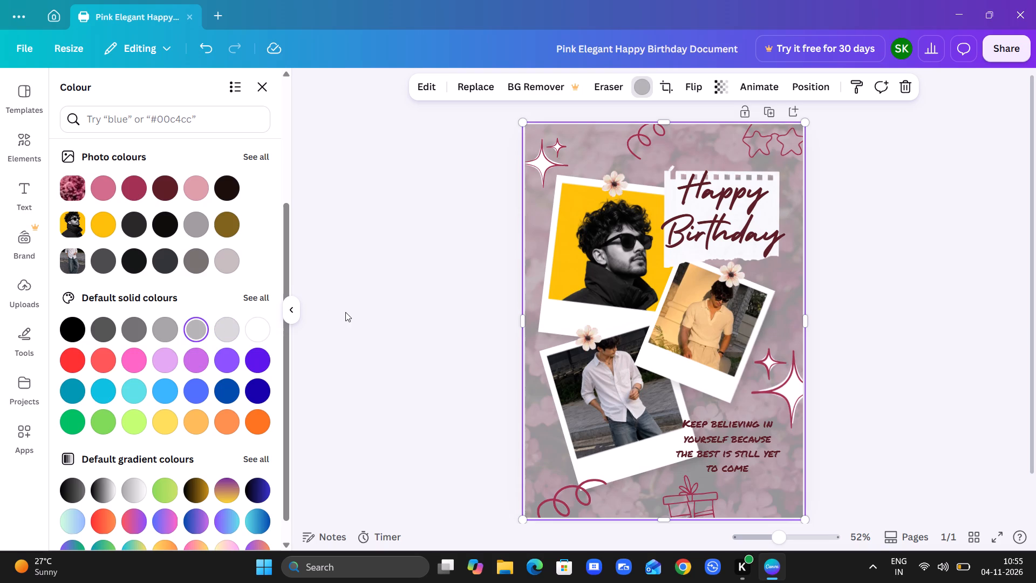
Select the polaroids, flowers, paper note and title together and enlarge them until the title's font size is about 114.
drag(488, 233, 730, 382)
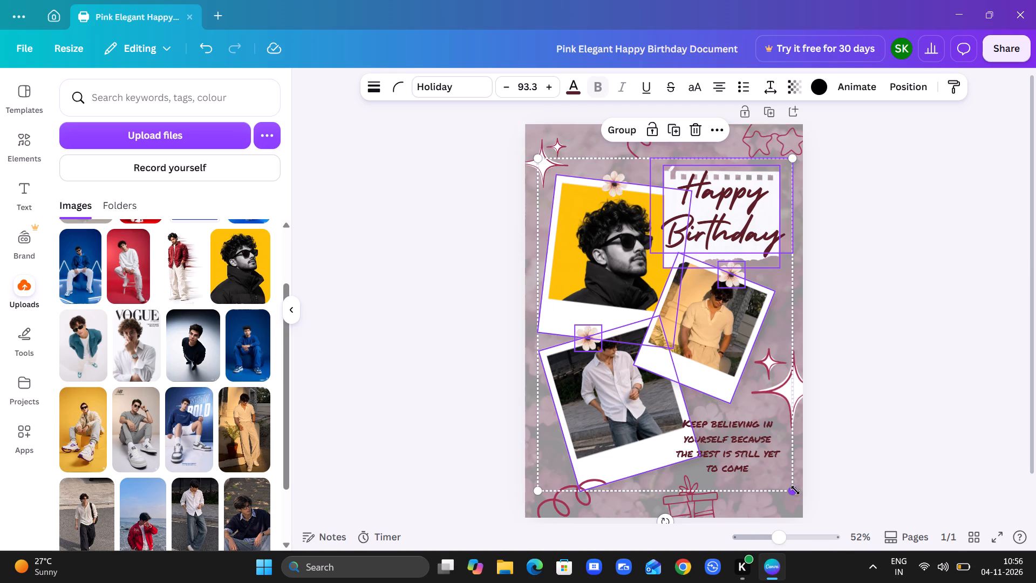
drag(794, 487, 812, 526)
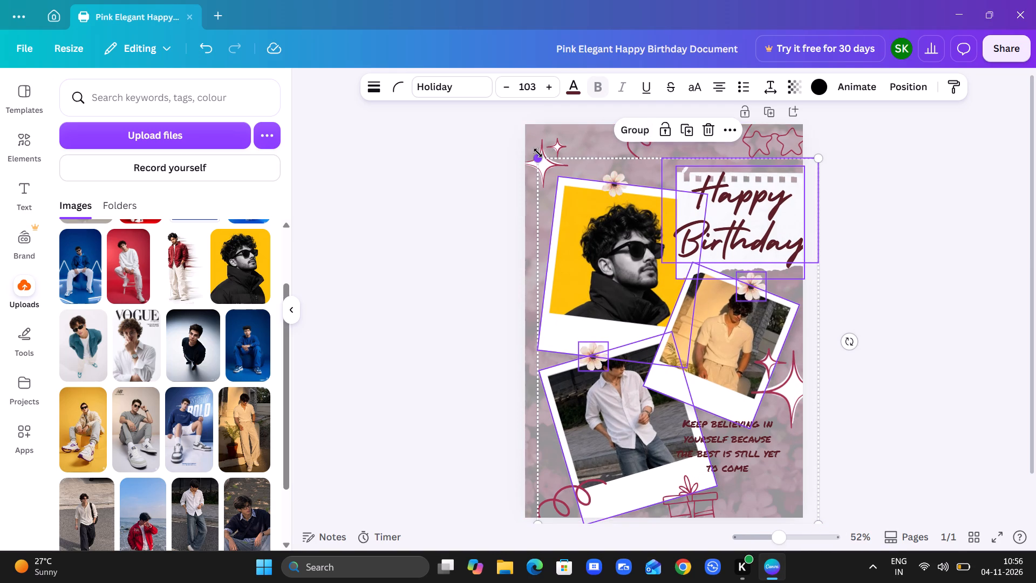
drag(538, 153, 471, 57)
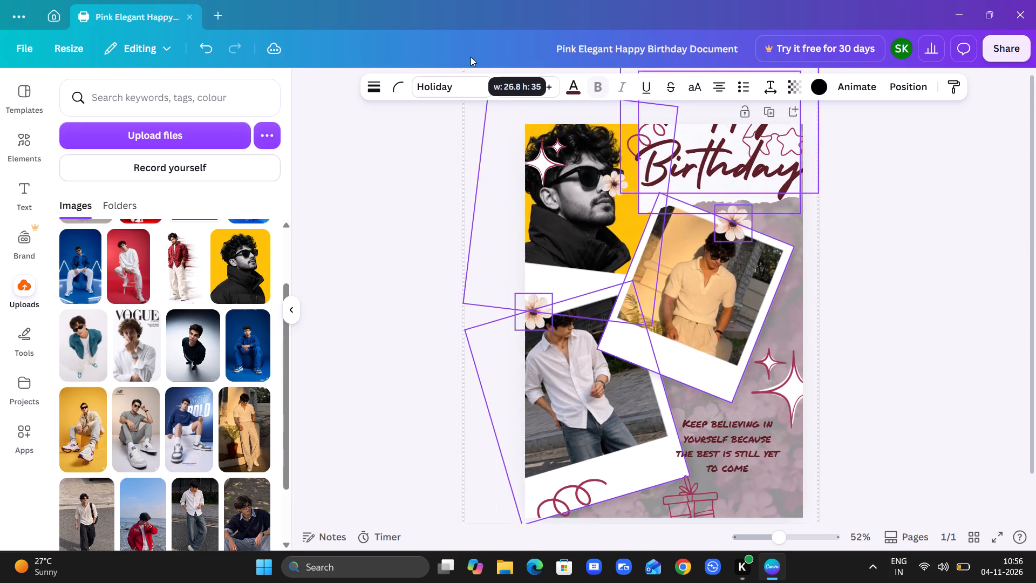
drag(471, 57, 524, 102)
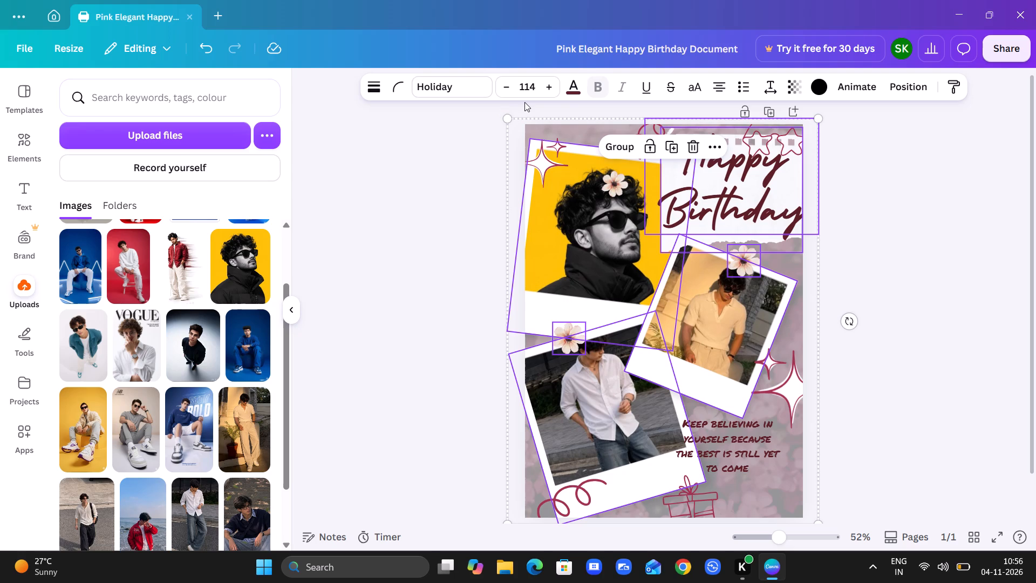
Enlarge the yellow-background polaroid slightly outward toward the page's upper-left corner.
click(594, 282)
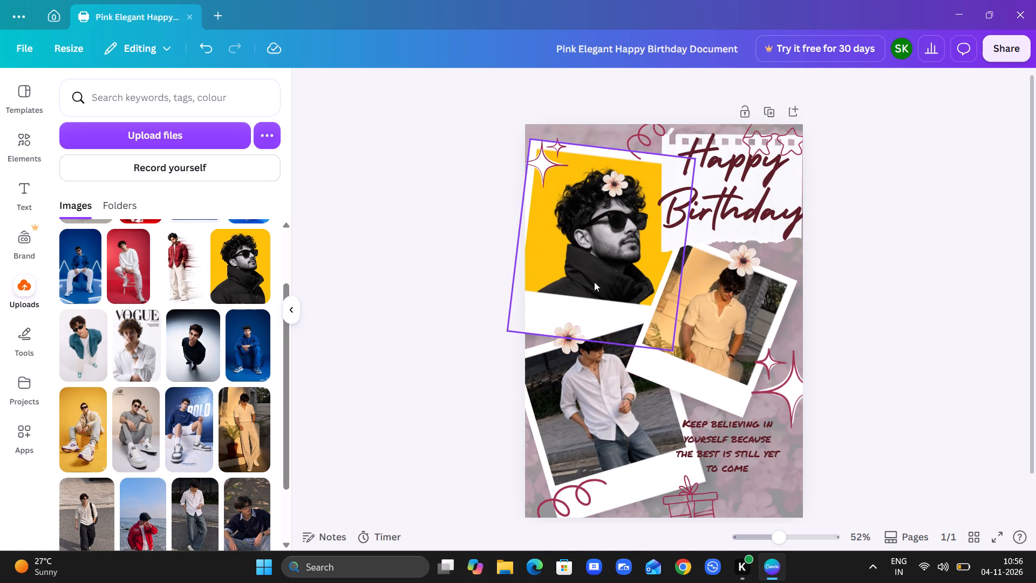
click(594, 282)
click(594, 282)
click(588, 246)
drag(531, 137, 486, 118)
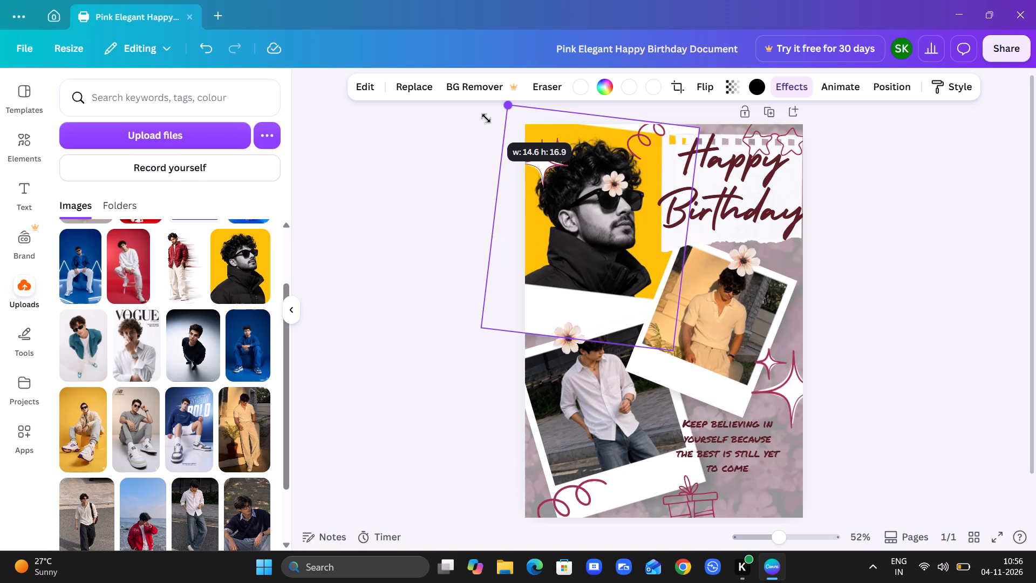
drag(486, 118, 510, 138)
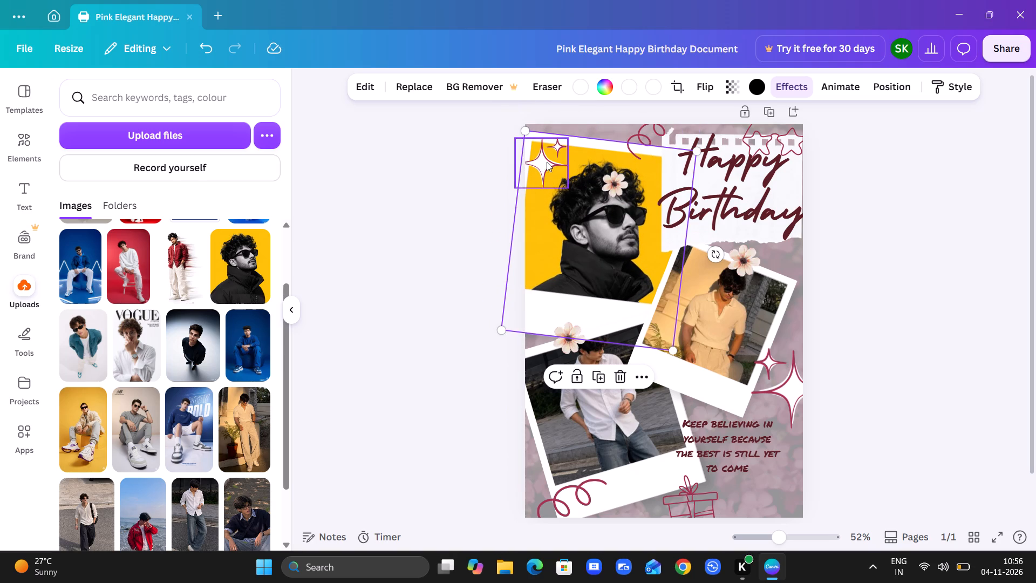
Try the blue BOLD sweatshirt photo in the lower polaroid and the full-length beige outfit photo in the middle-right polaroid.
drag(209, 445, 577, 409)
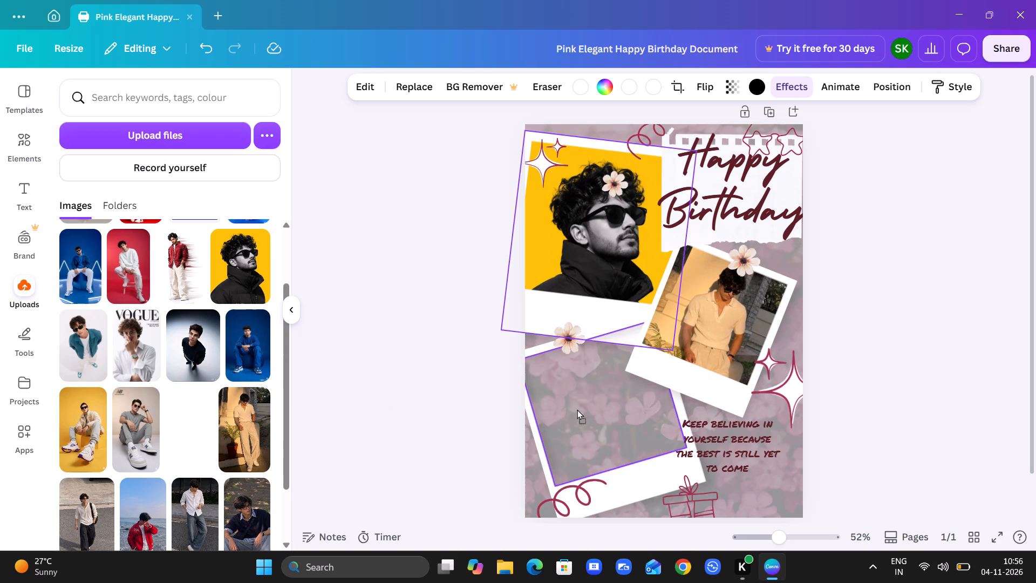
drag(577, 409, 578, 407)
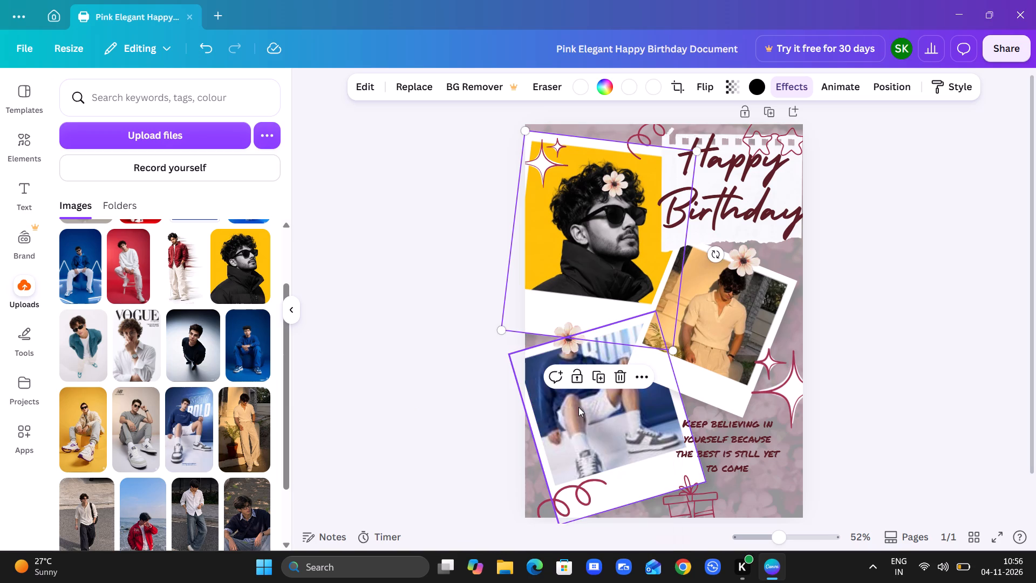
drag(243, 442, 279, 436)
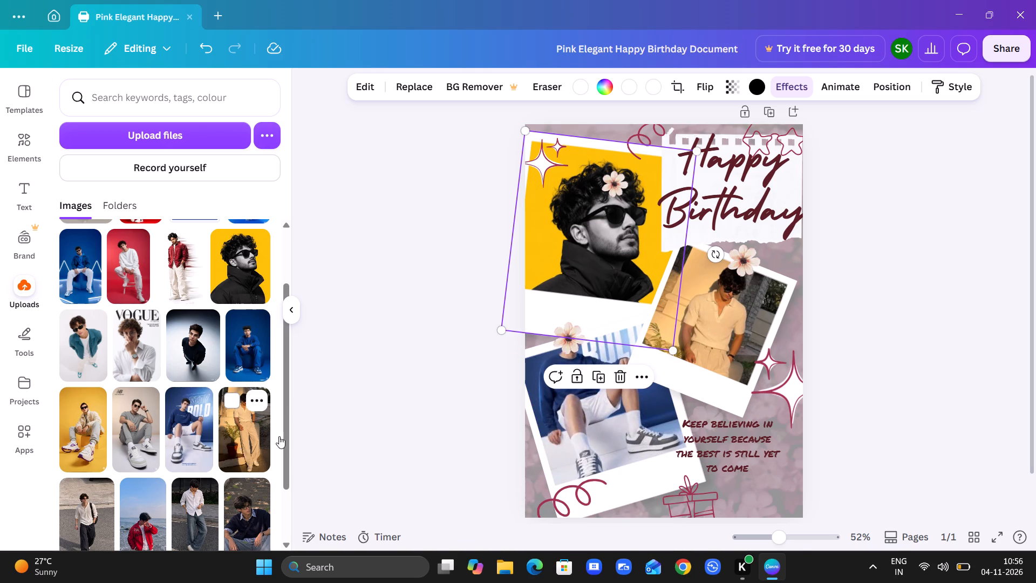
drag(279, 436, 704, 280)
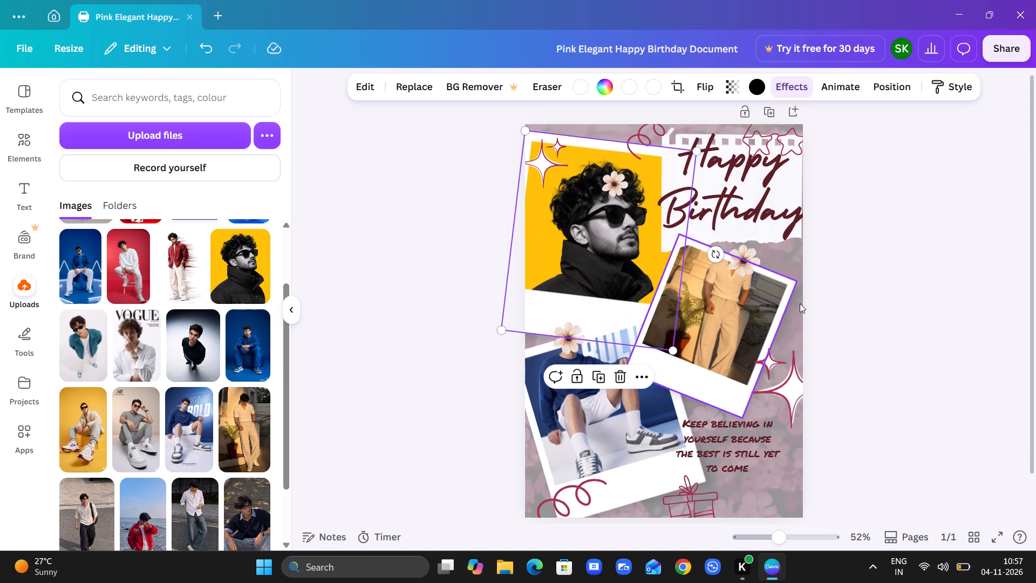
Enlarge the middle-right polaroid and reposition it so it overlaps the page's right edge and the message text.
drag(717, 329, 761, 336)
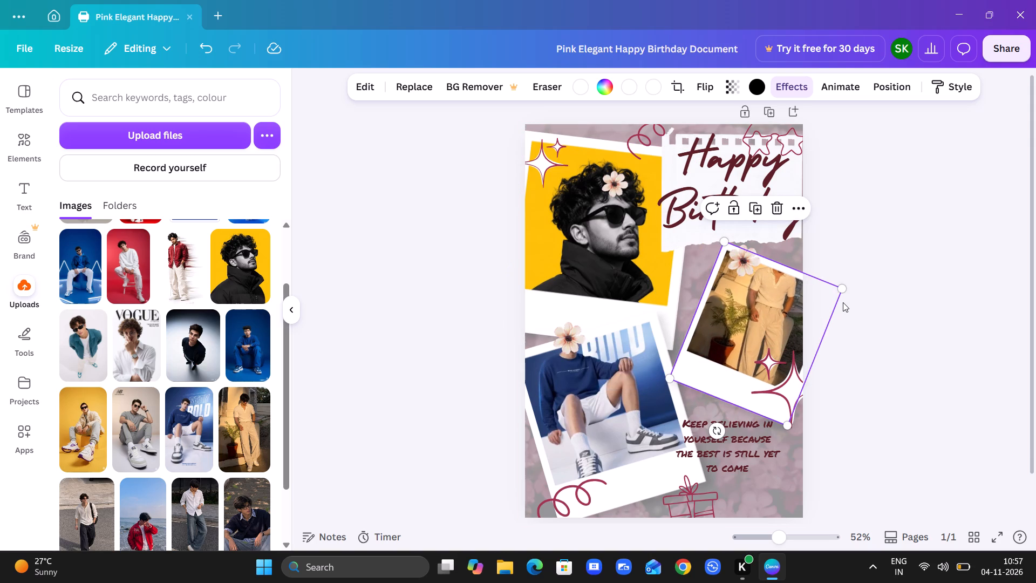
drag(842, 288, 879, 243)
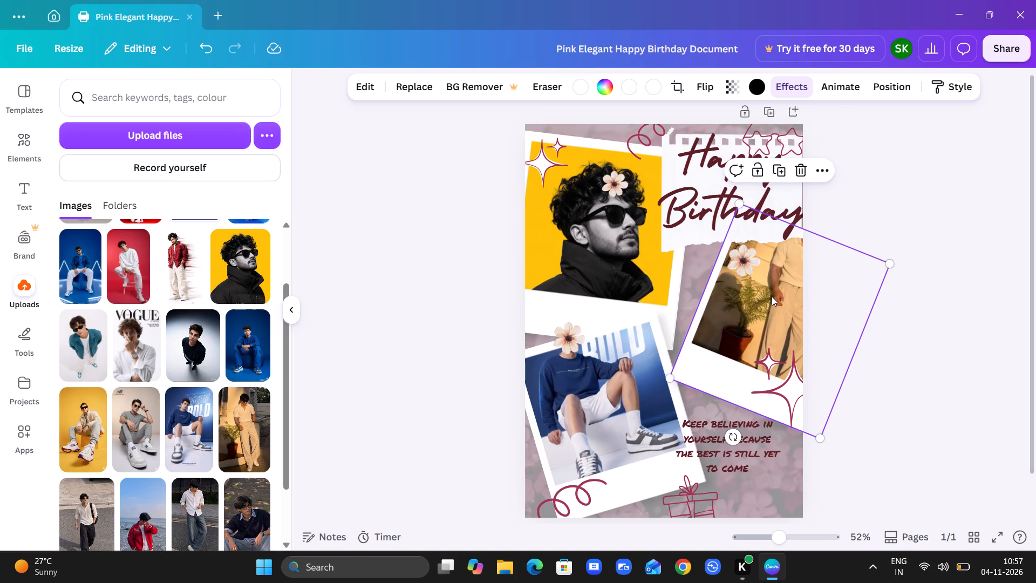
drag(772, 296, 725, 335)
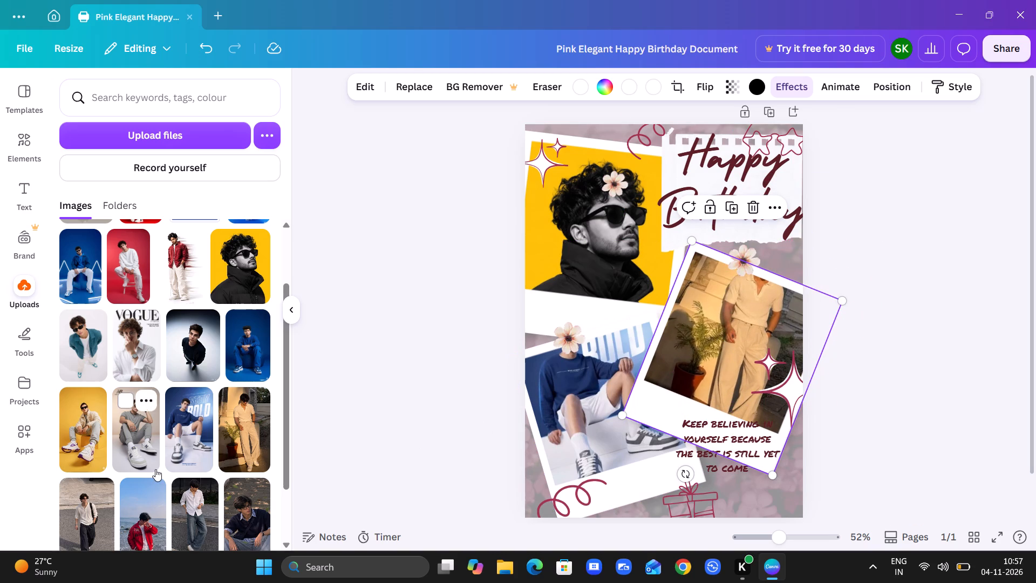
Replace all three polaroid photos with uploaded black leather jacket photos: plain backdrop on top, building backdrop below, tennis court at middle right.
scroll(256, 473, down, 3)
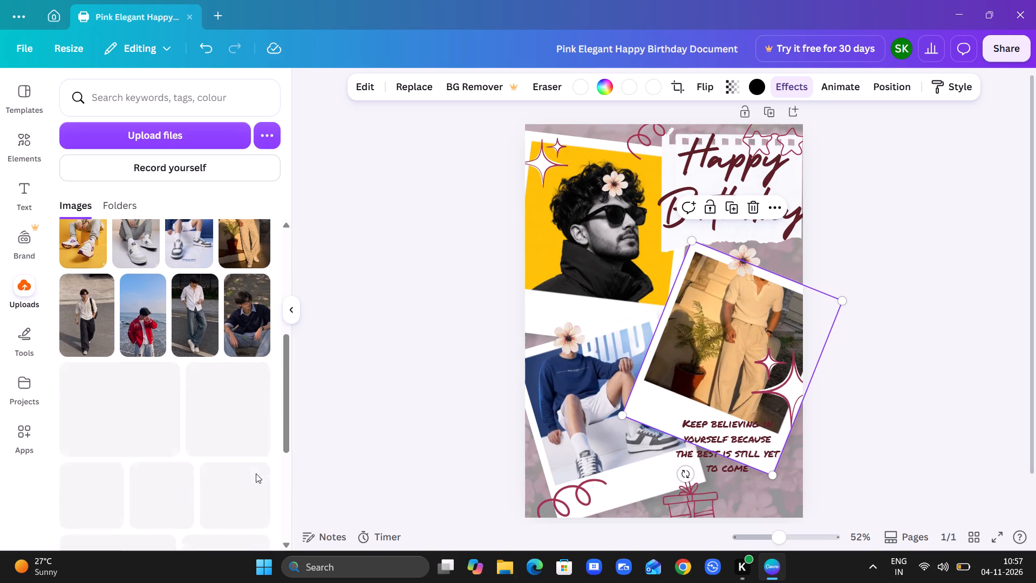
scroll(256, 473, down, 5)
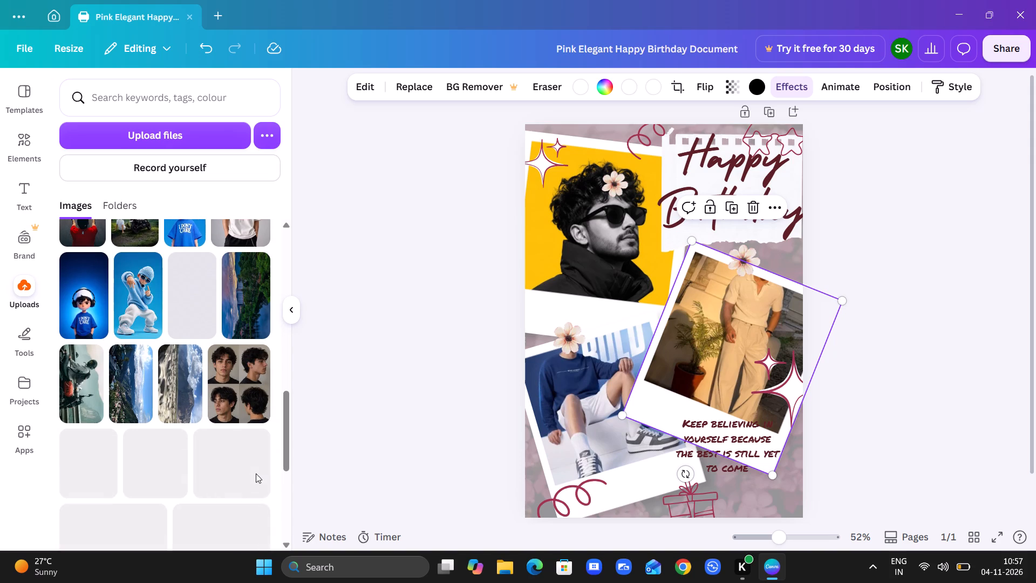
scroll(256, 473, down, 3)
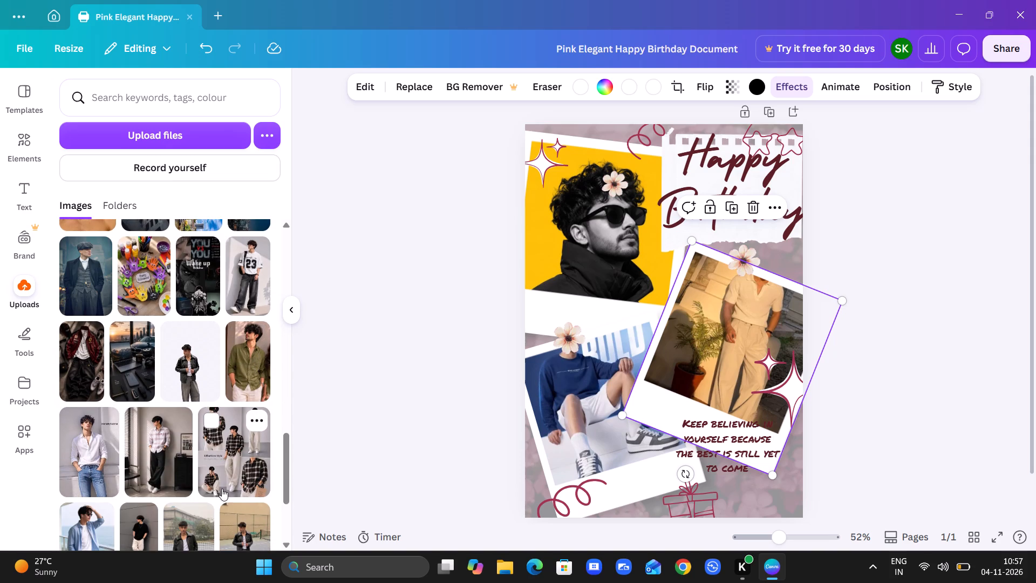
drag(192, 385, 524, 283)
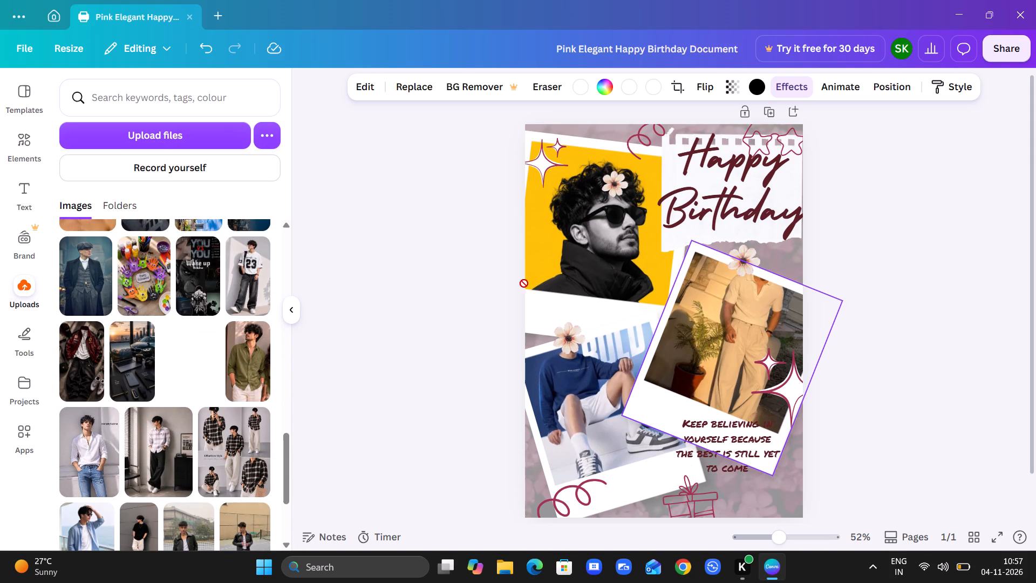
drag(524, 283, 564, 254)
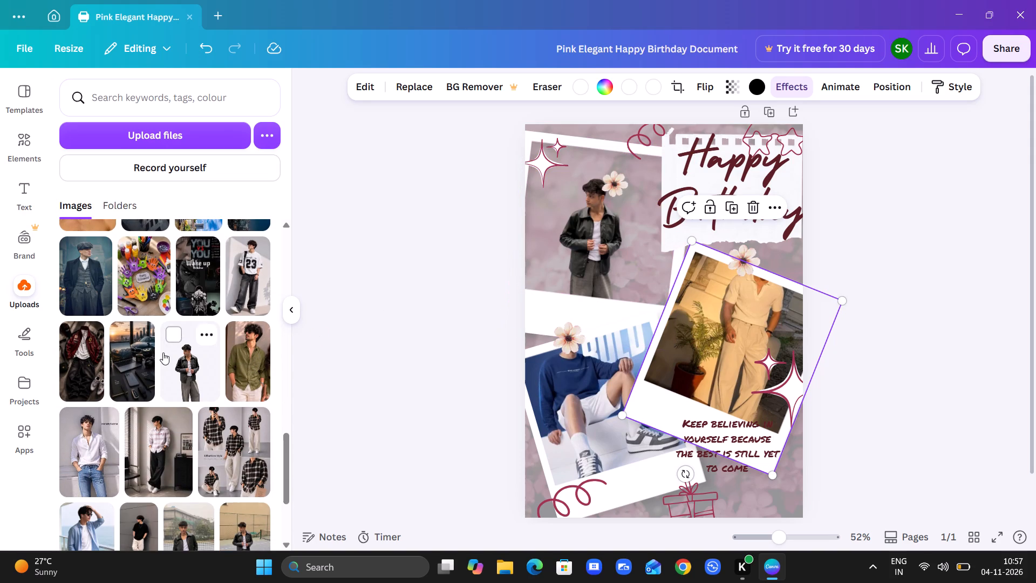
scroll(160, 376, down, 2)
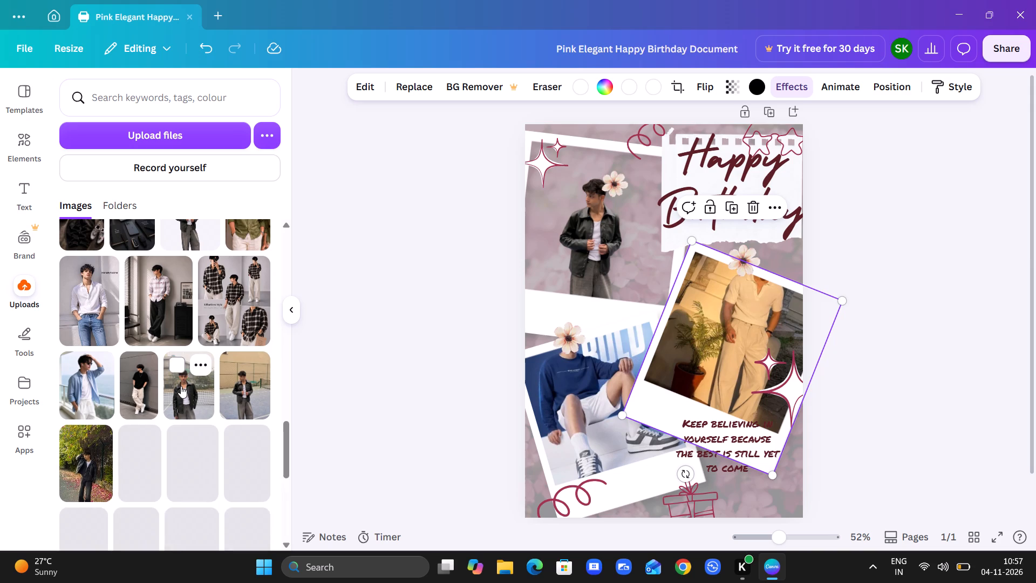
drag(181, 386, 551, 382)
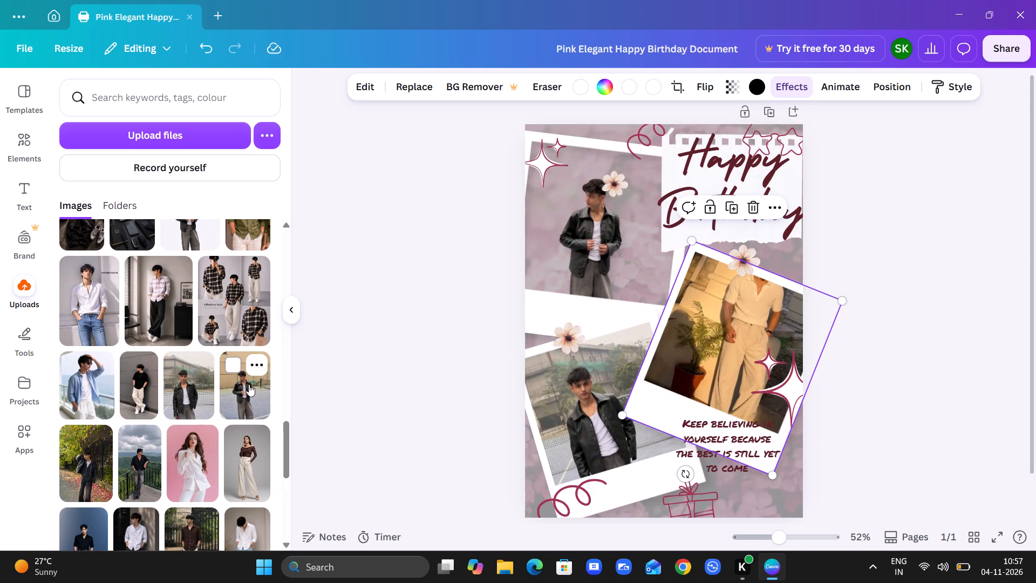
drag(249, 384, 765, 318)
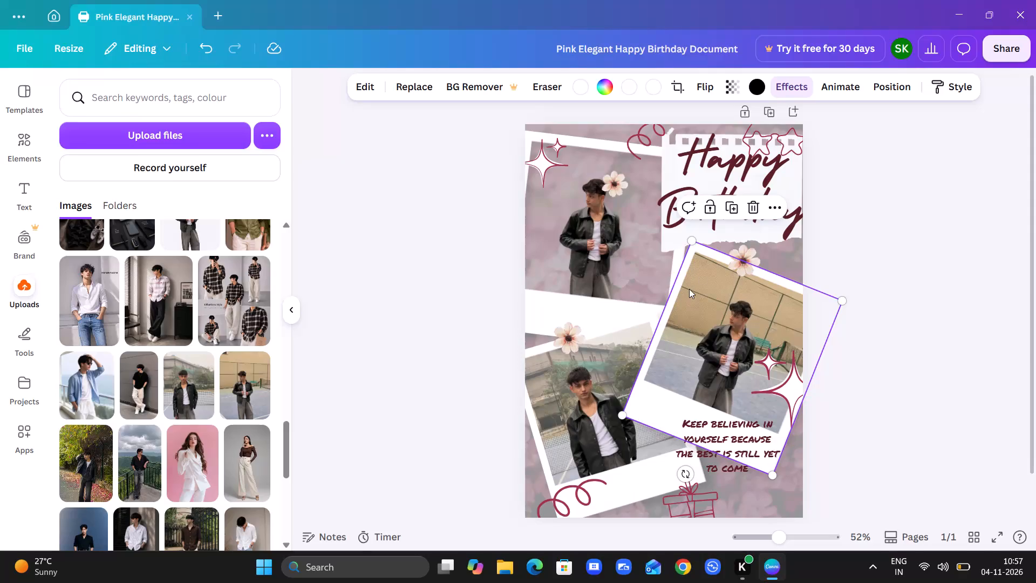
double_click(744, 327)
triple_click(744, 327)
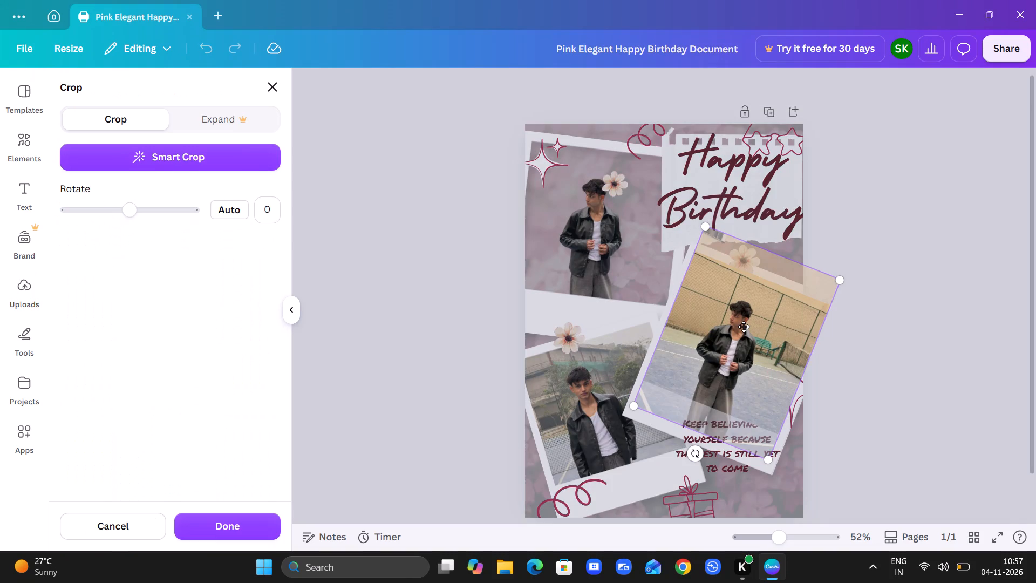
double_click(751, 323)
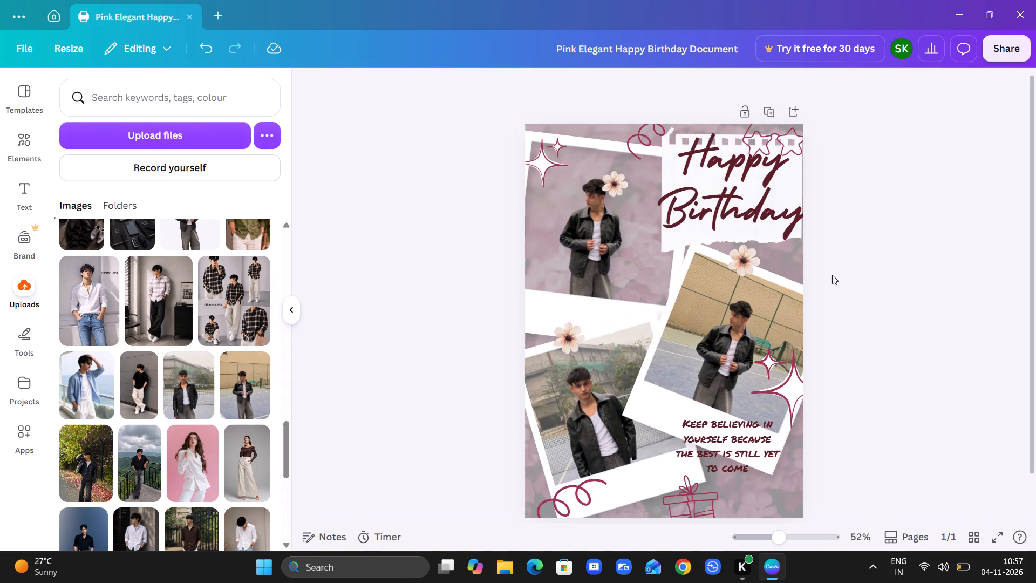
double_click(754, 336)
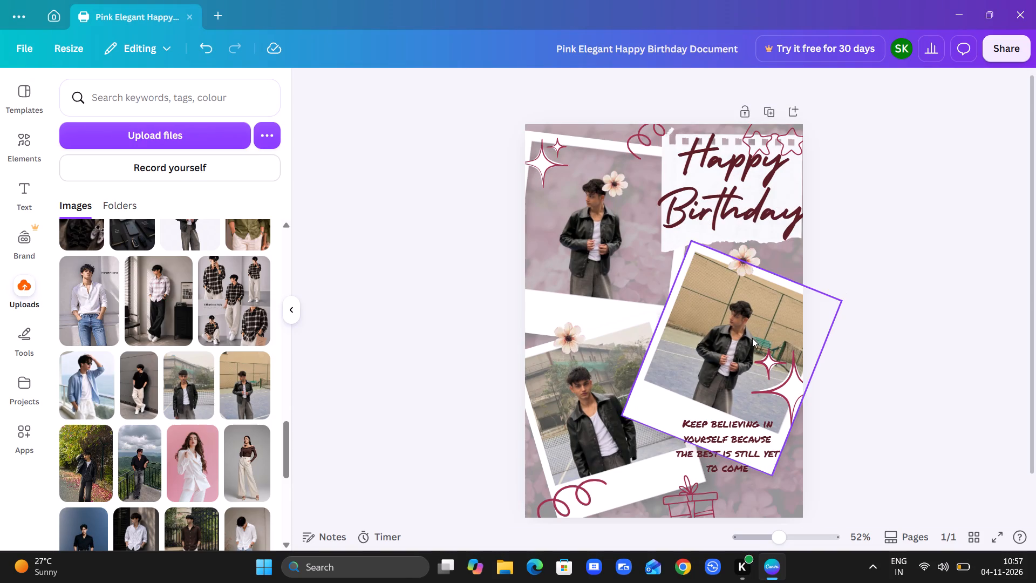
Enlarge the tennis-court polaroid further toward the page's upper right and nudge it slightly down.
click(751, 337)
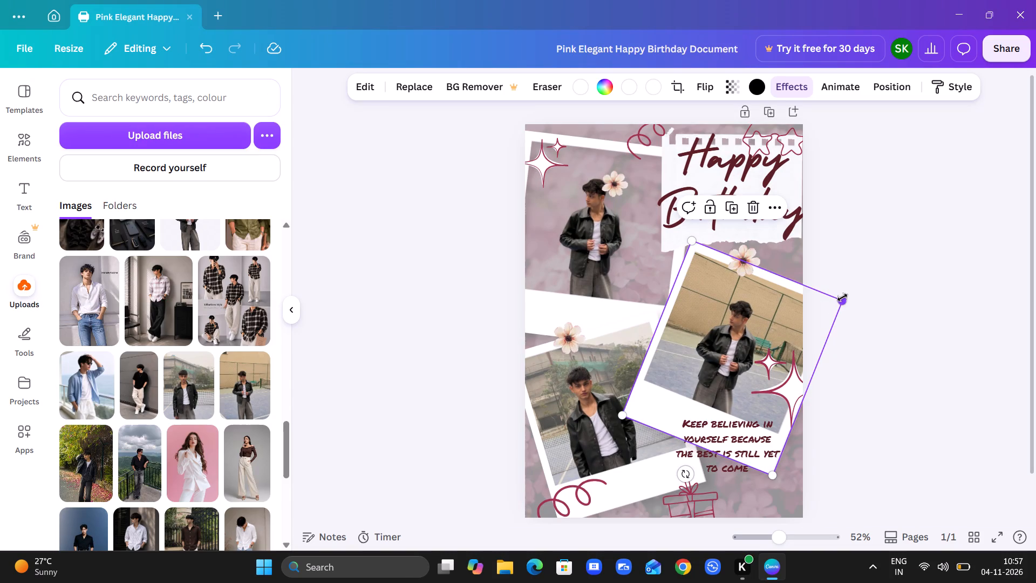
drag(844, 297, 883, 273)
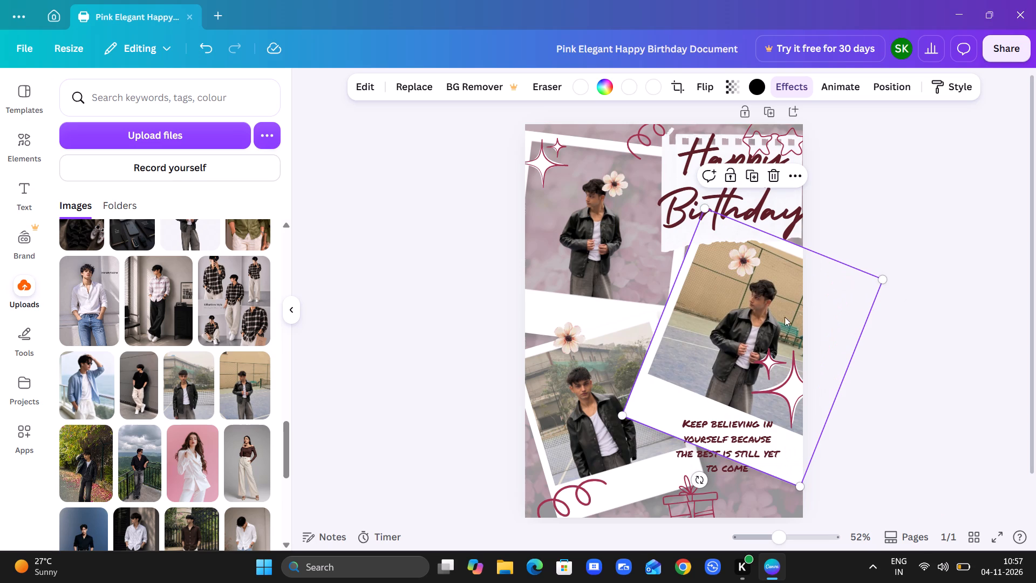
drag(780, 319, 780, 327)
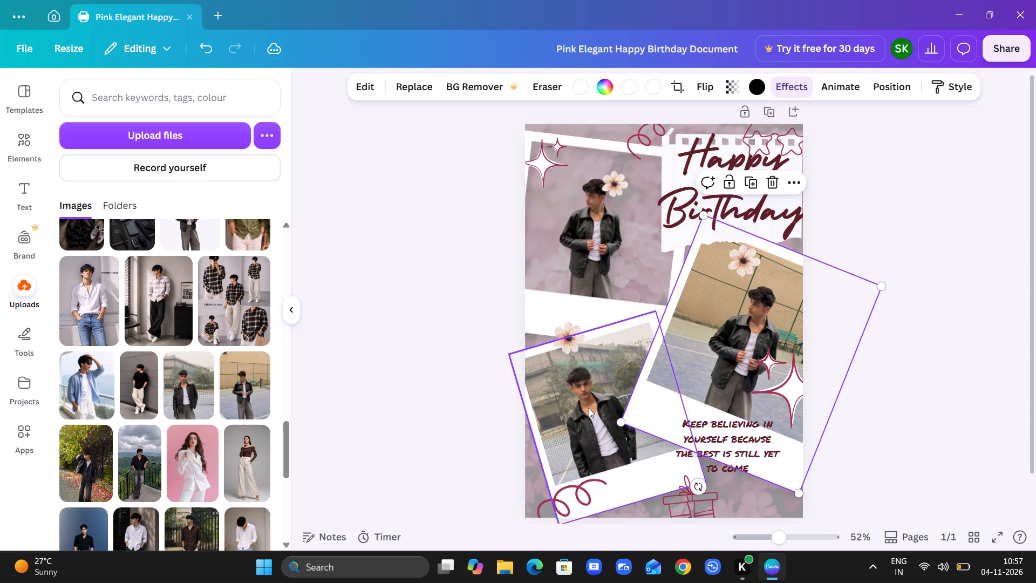
Crop the lower polaroid's leather jacket photo by enlarging it and shifting it within its frame.
double_click(589, 408)
click(589, 408)
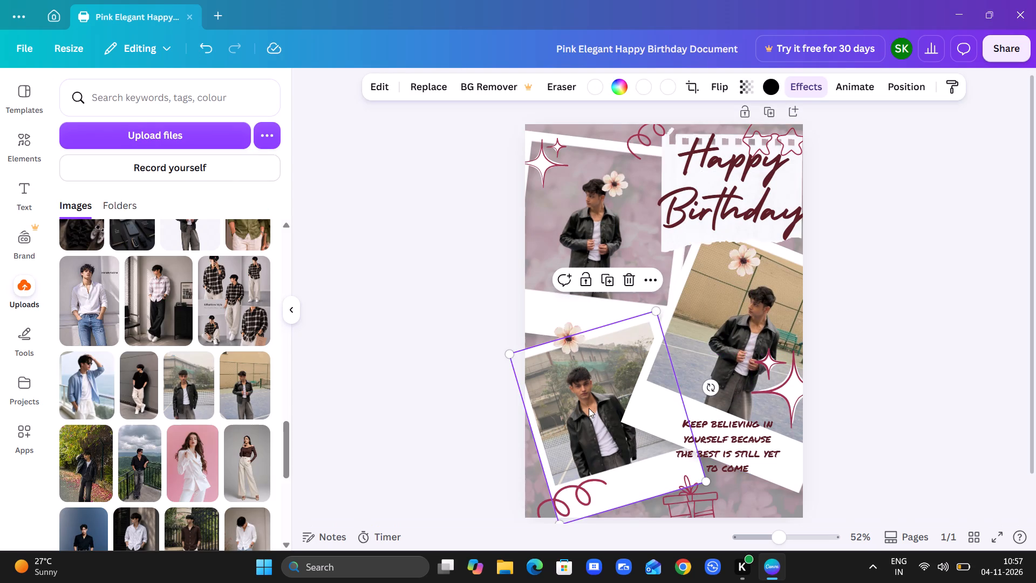
double_click(589, 408)
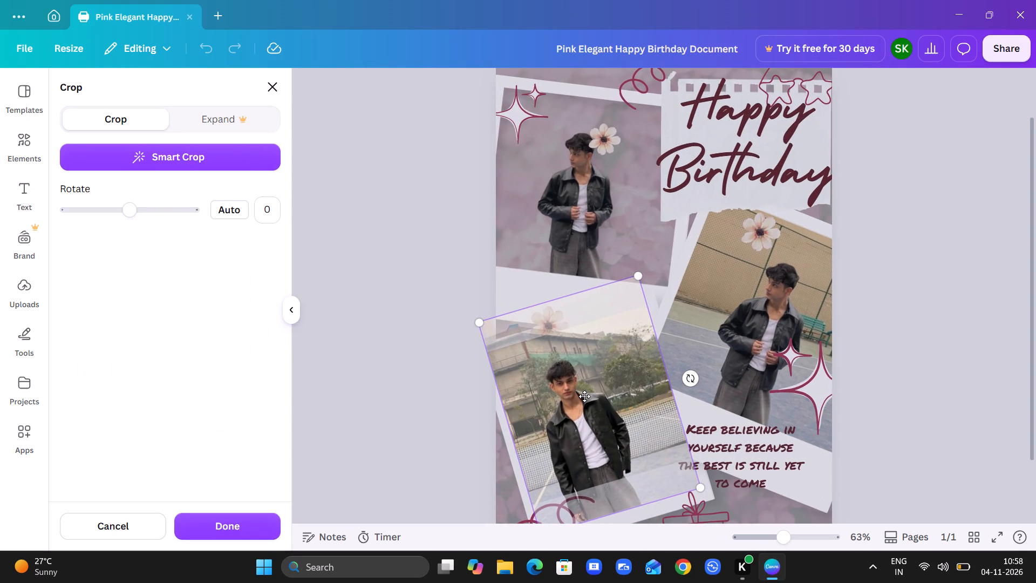
click(584, 396)
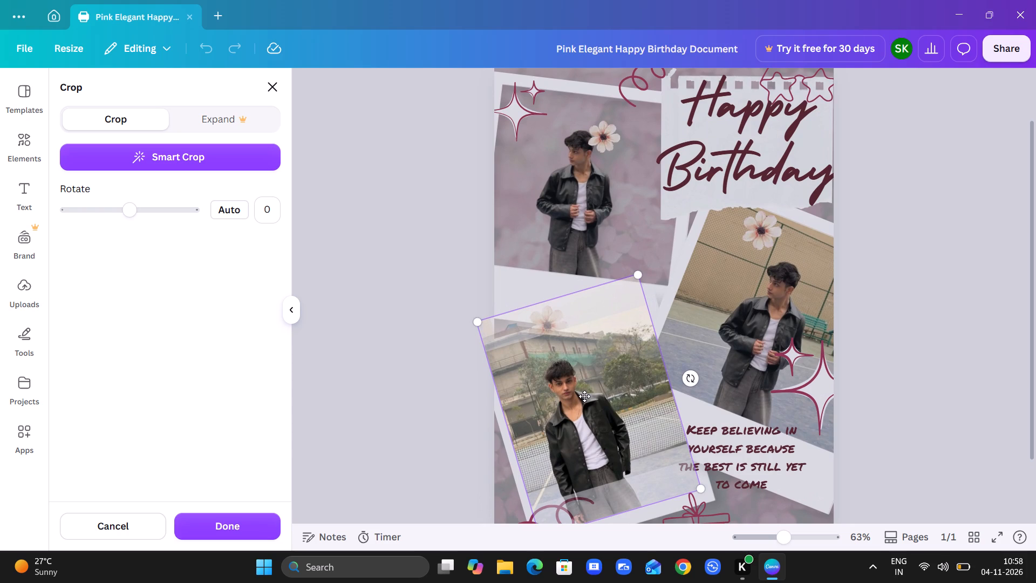
drag(478, 327, 420, 318)
drag(621, 382, 671, 405)
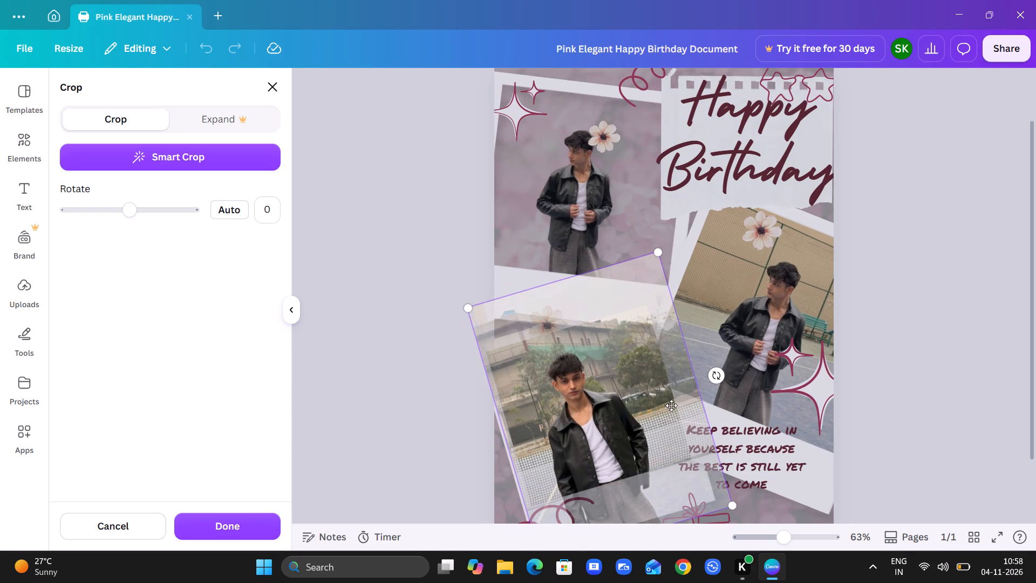
click(428, 366)
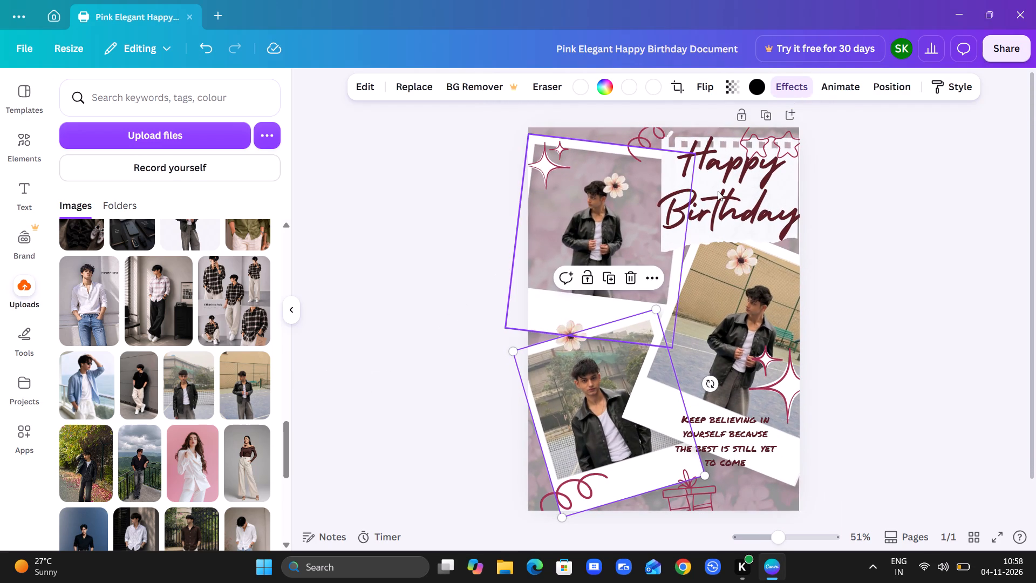
Download the design as a digital PDF and save it in Downloads as Pink Elegant Happy Birthday Document.
click(992, 44)
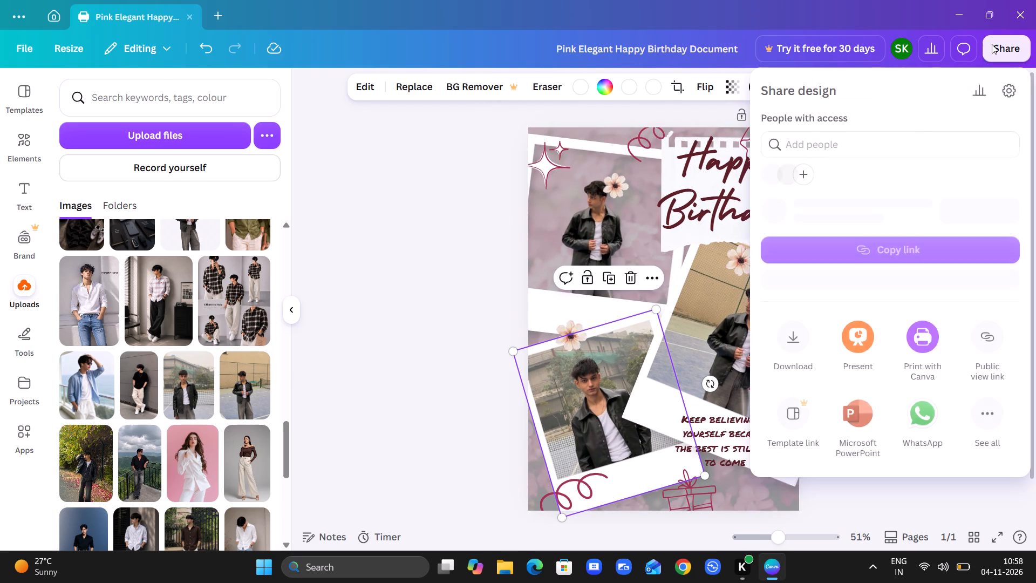
click(794, 330)
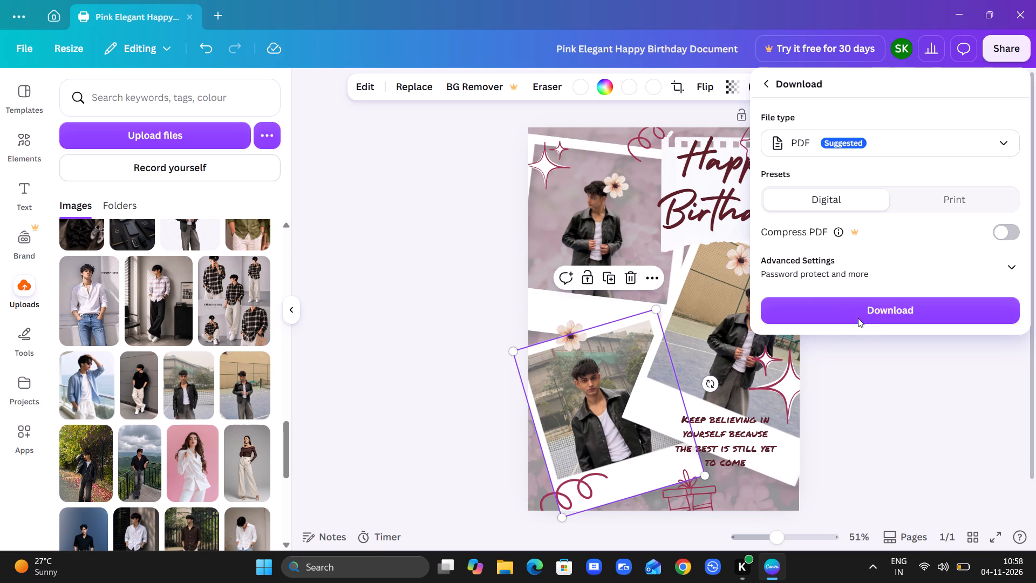
click(858, 318)
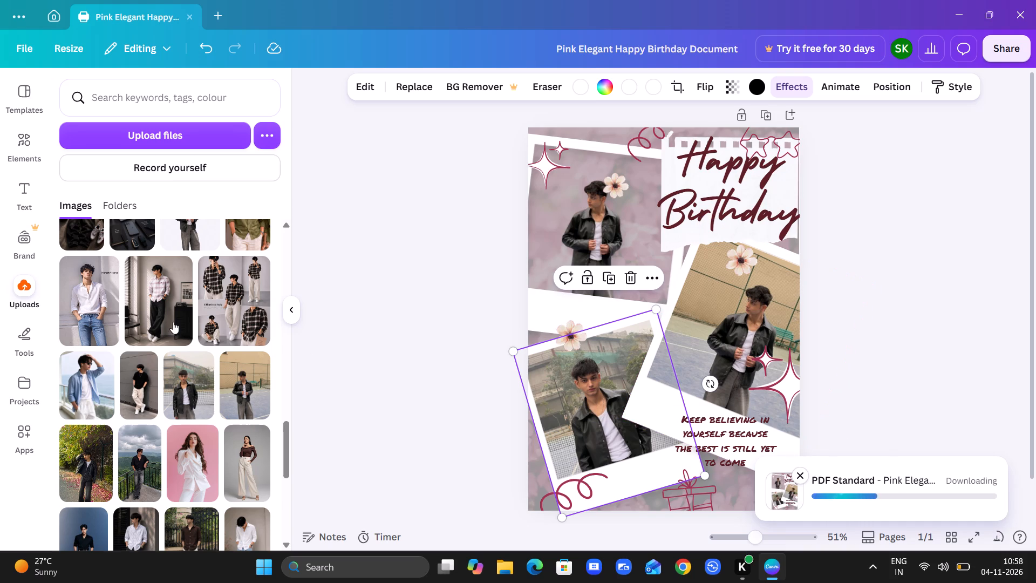
click(39, 107)
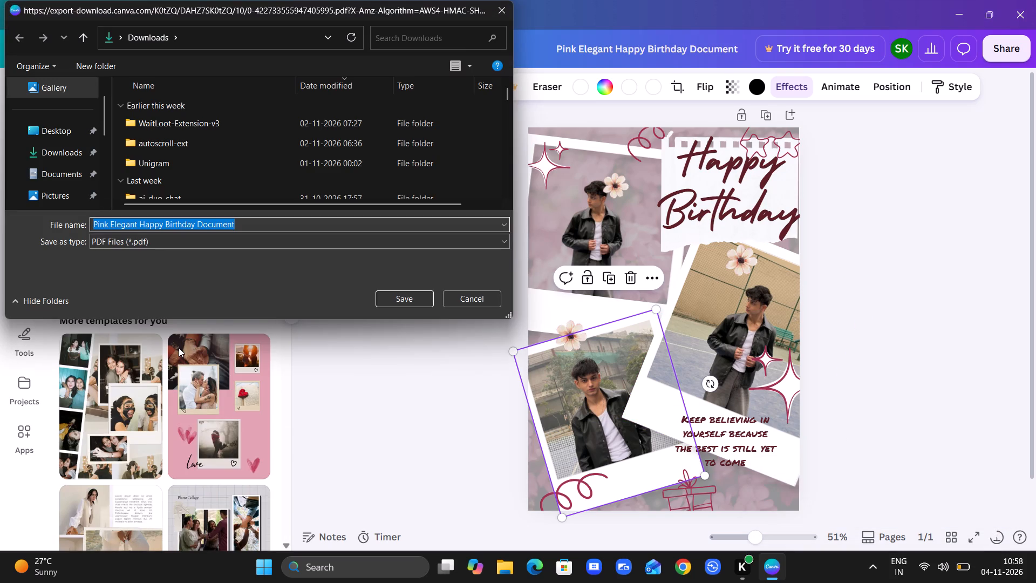
click(409, 285)
click(400, 300)
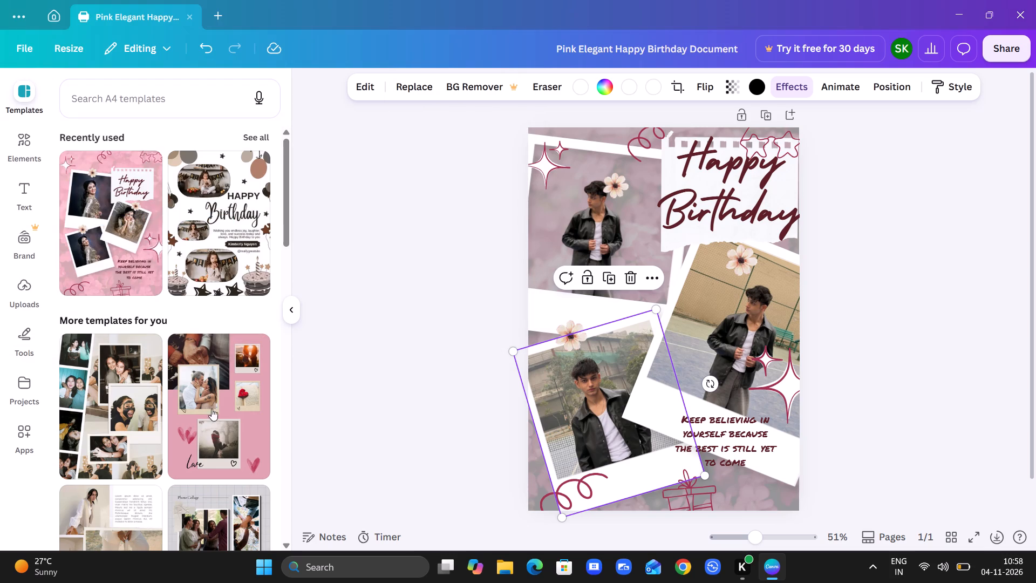
Apply the recently used white Happy Birthday template with brown balloons, black stars and cakes to the page.
click(228, 243)
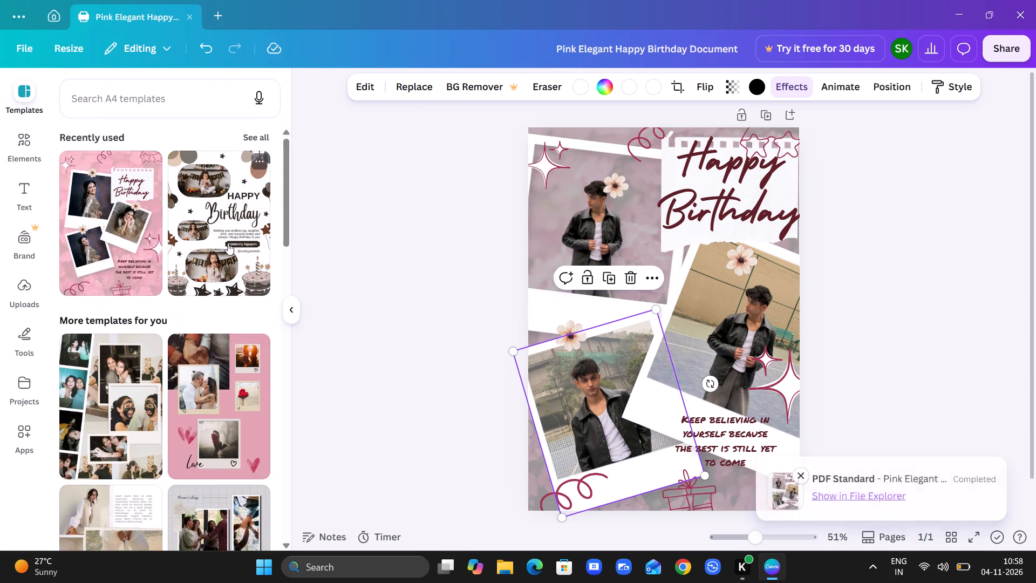
Fill the top rounded photo frame with the uploaded leather jacket photo that has the building backdrop.
click(27, 297)
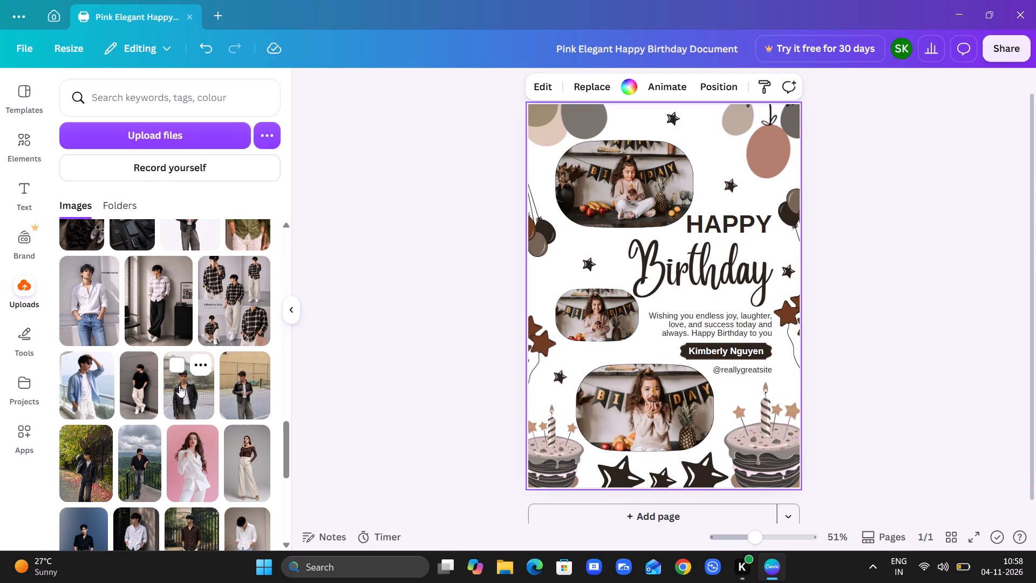
drag(179, 385, 599, 177)
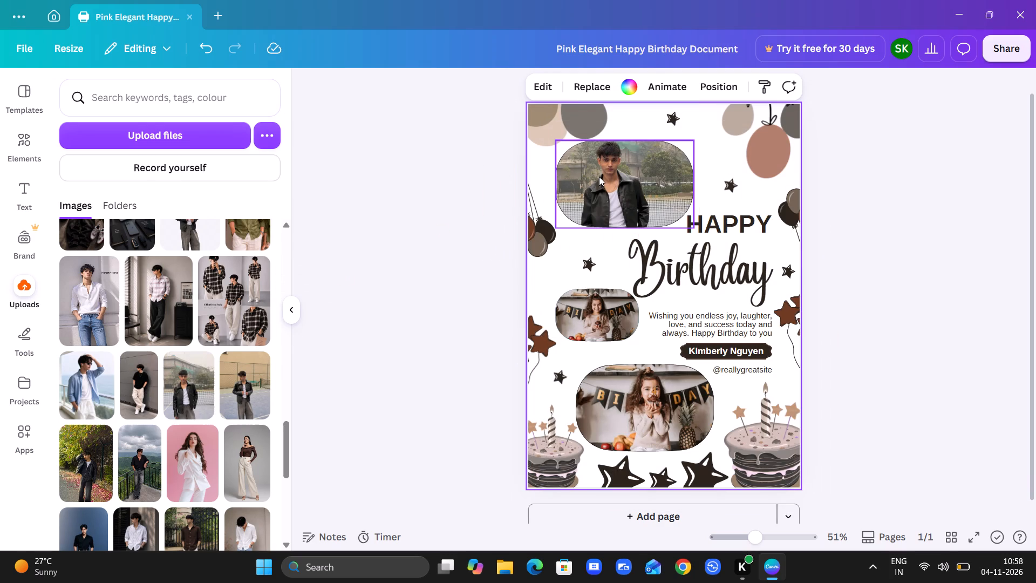
Crop the top frame's leather jacket photo by enlarging it and shifting it down within its rounded frame.
click(609, 178)
double_click(609, 178)
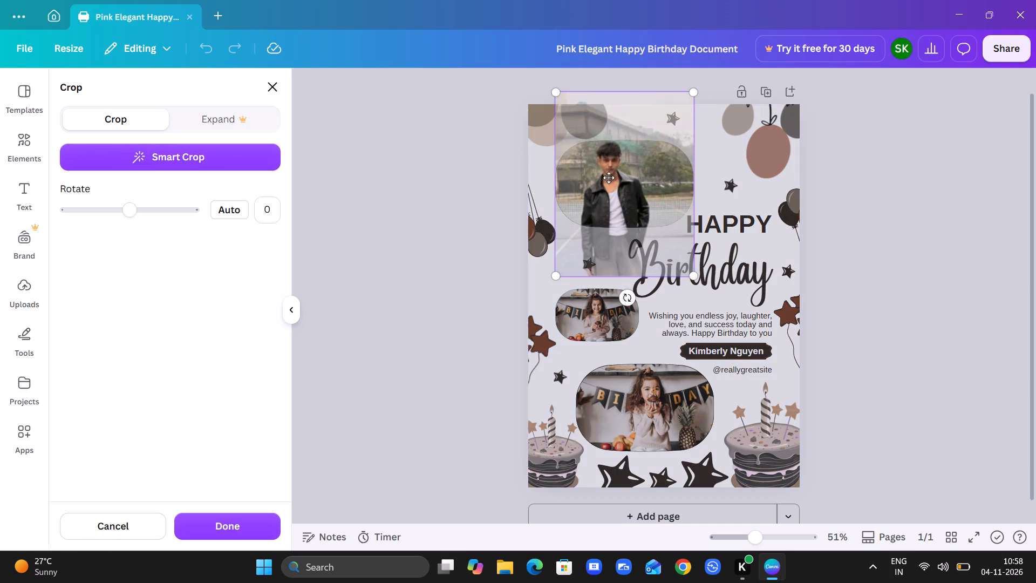
right_click(629, 163)
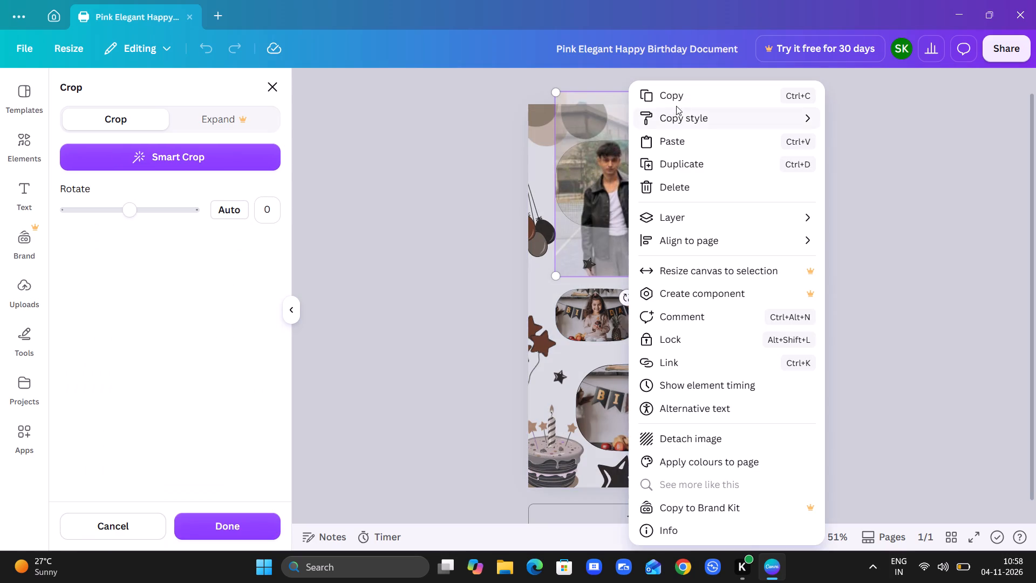
click(608, 162)
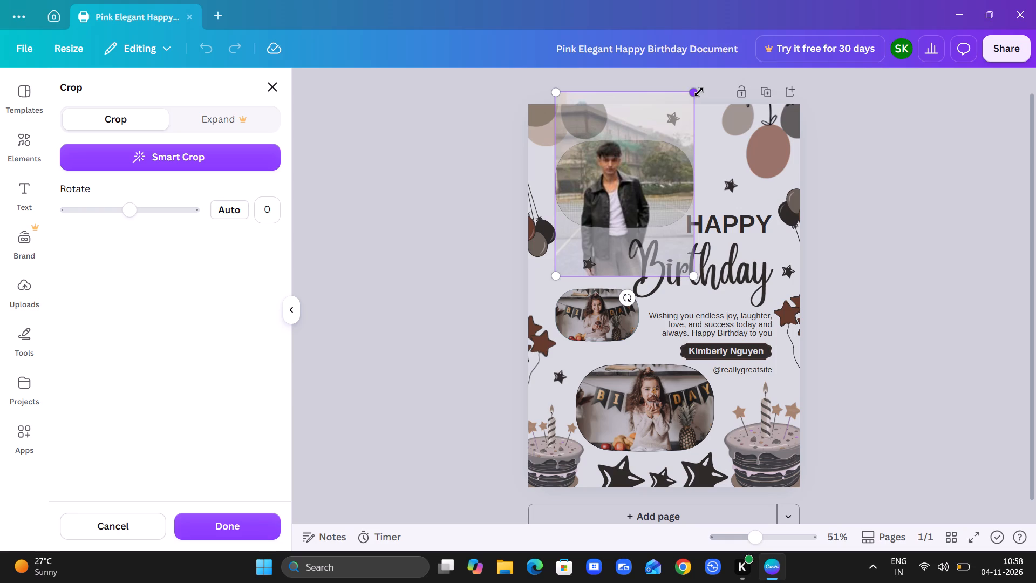
drag(699, 92, 735, 35)
drag(638, 171, 632, 215)
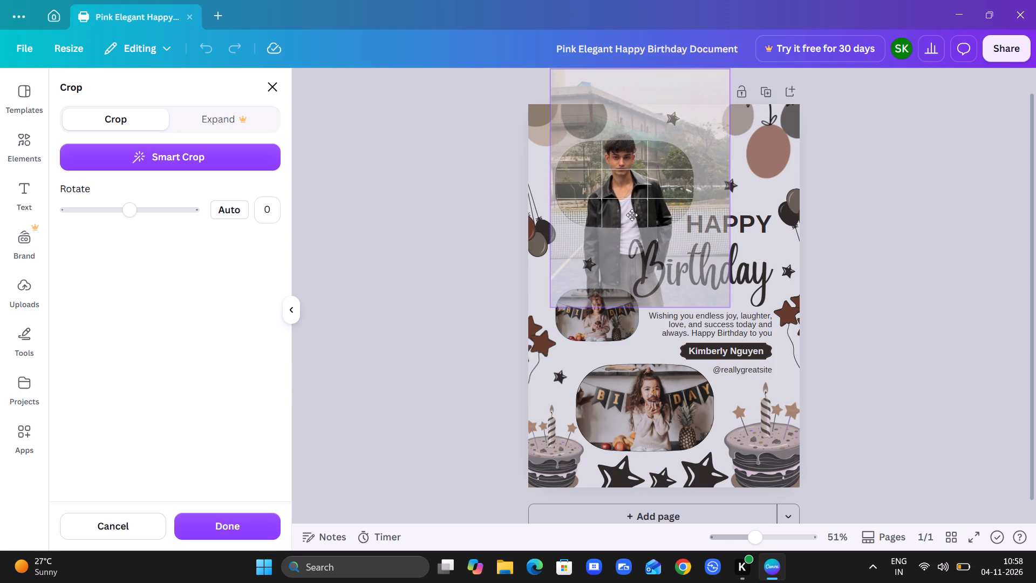
drag(632, 215, 633, 223)
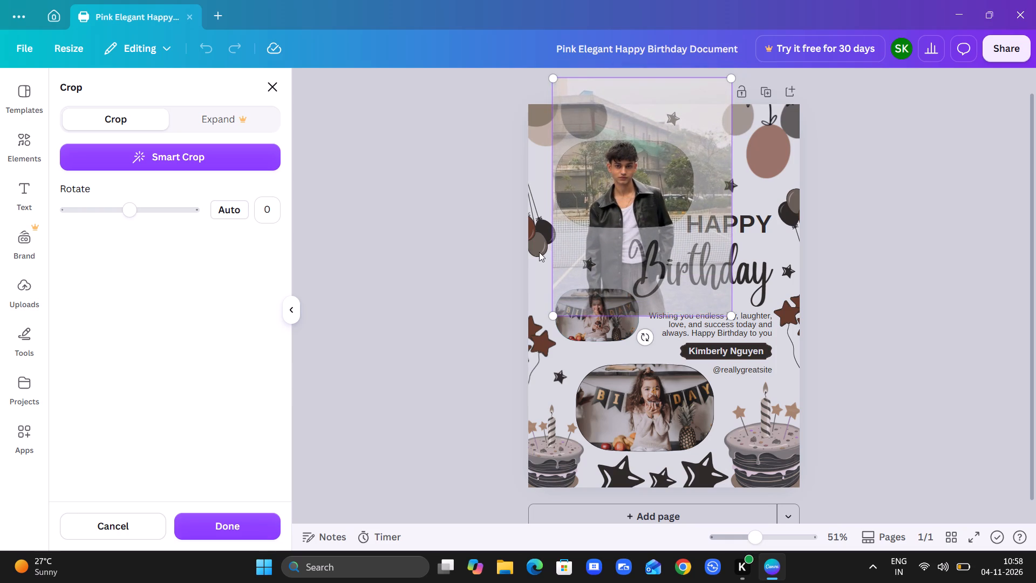
click(538, 252)
click(507, 265)
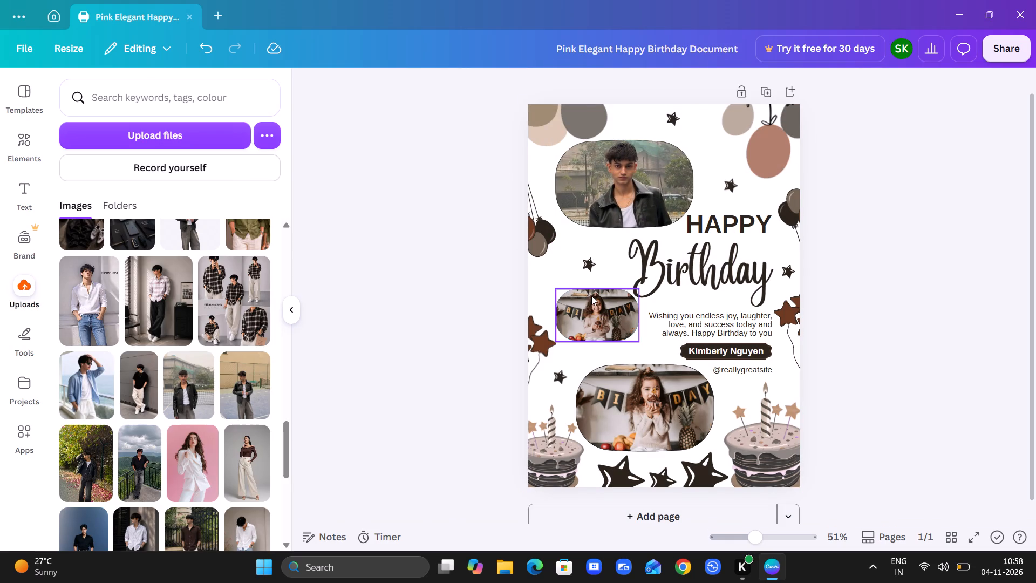
Fill the middle rounded frame with the uploaded leather jacket photo with foliage, and enlarge the frame past the page's left edge.
click(593, 299)
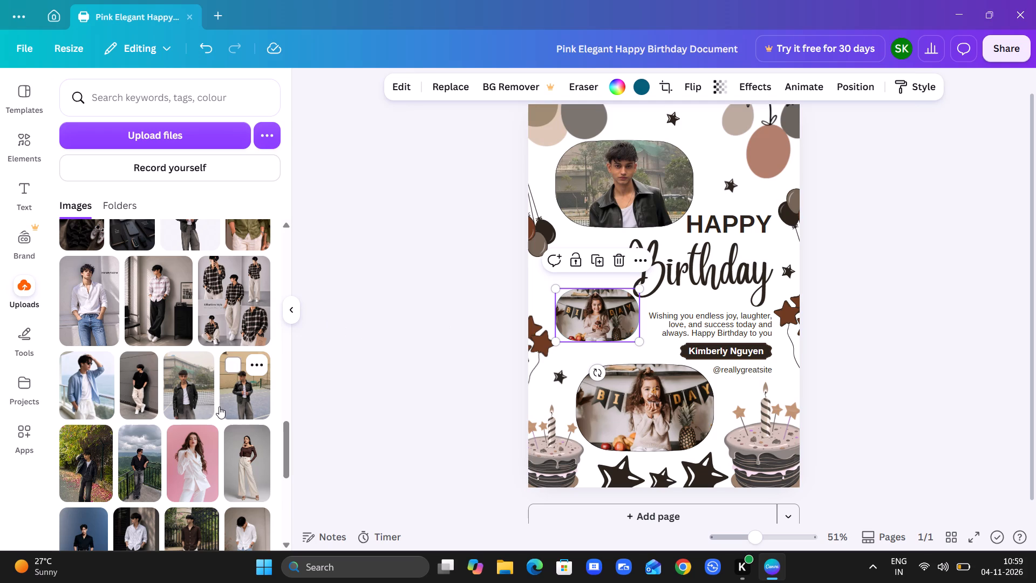
drag(87, 468, 576, 326)
click(576, 326)
click(576, 326)
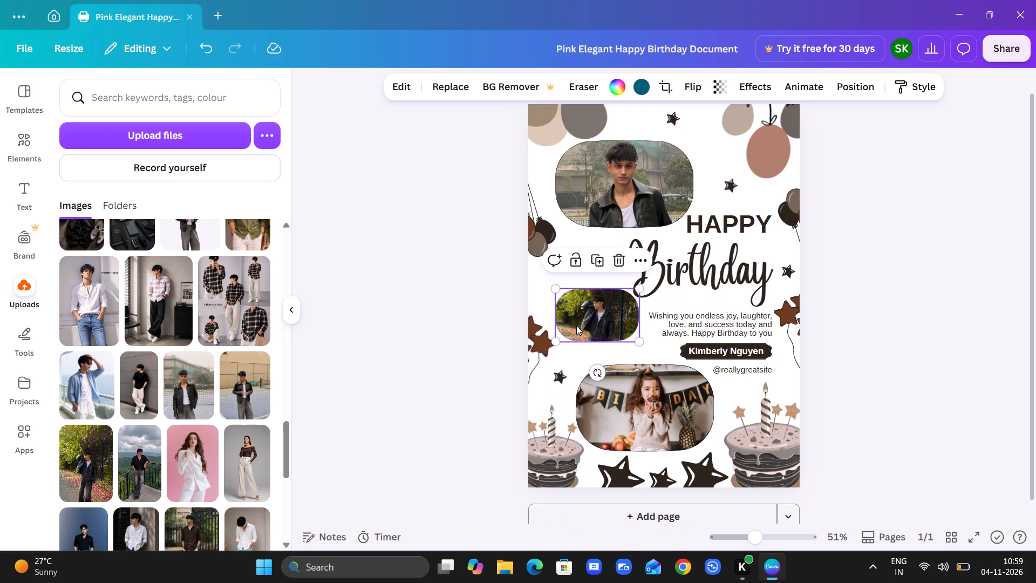
drag(553, 288, 476, 257)
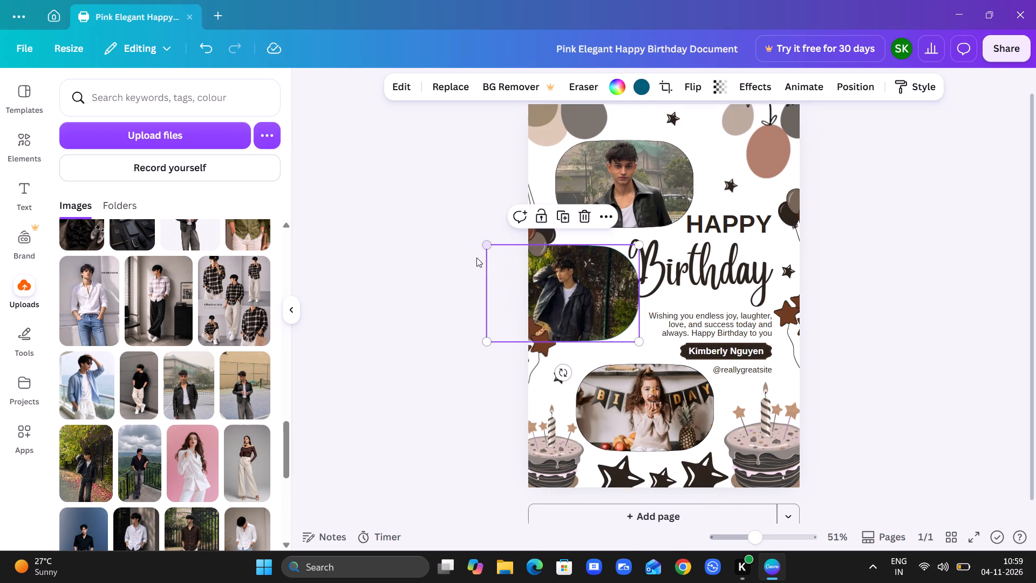
click(566, 301)
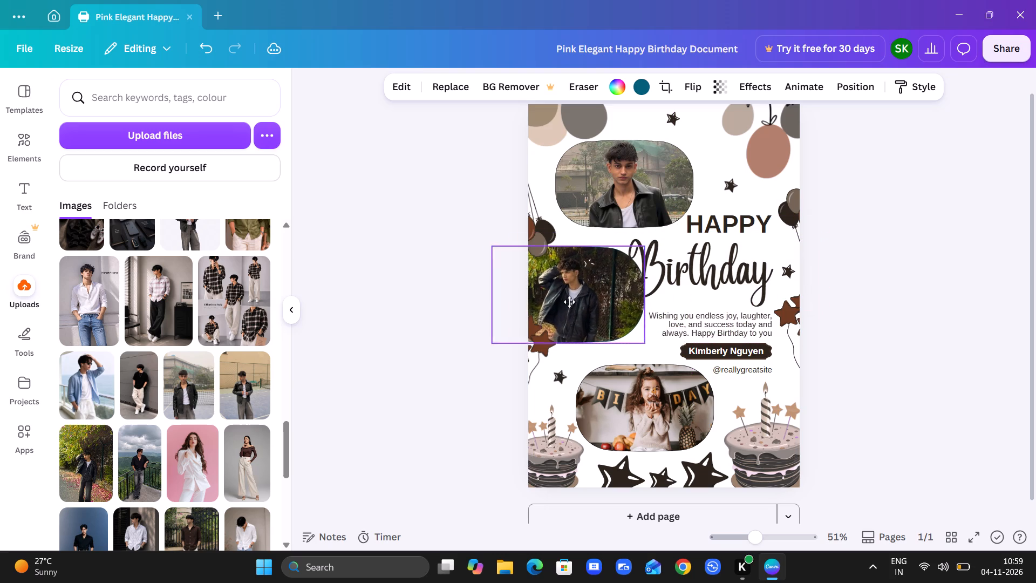
Fill the bottom rounded frame with the uploaded tennis court leather jacket photo, enlarging the frame slightly and shifting it right.
click(617, 407)
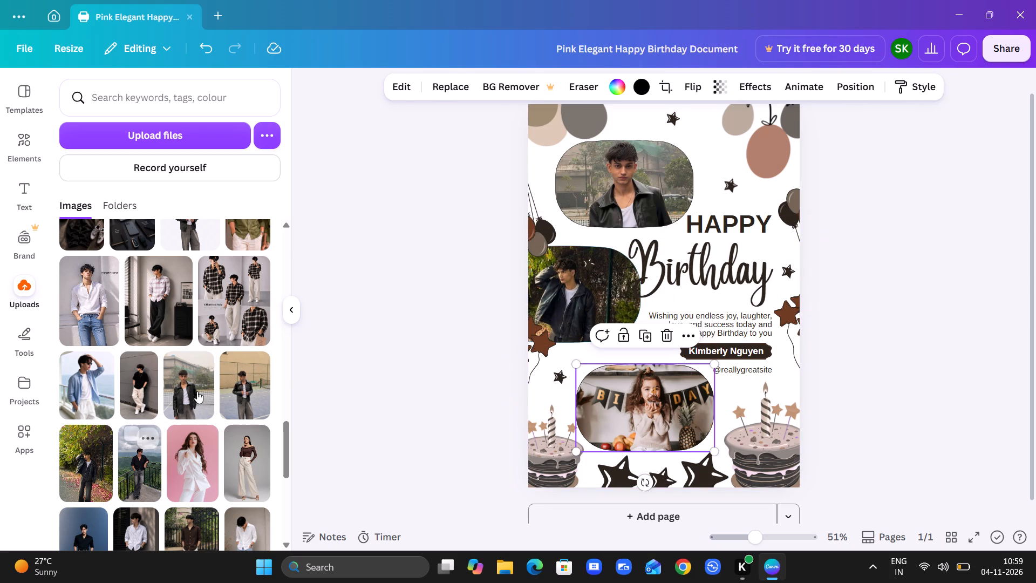
drag(238, 396, 605, 395)
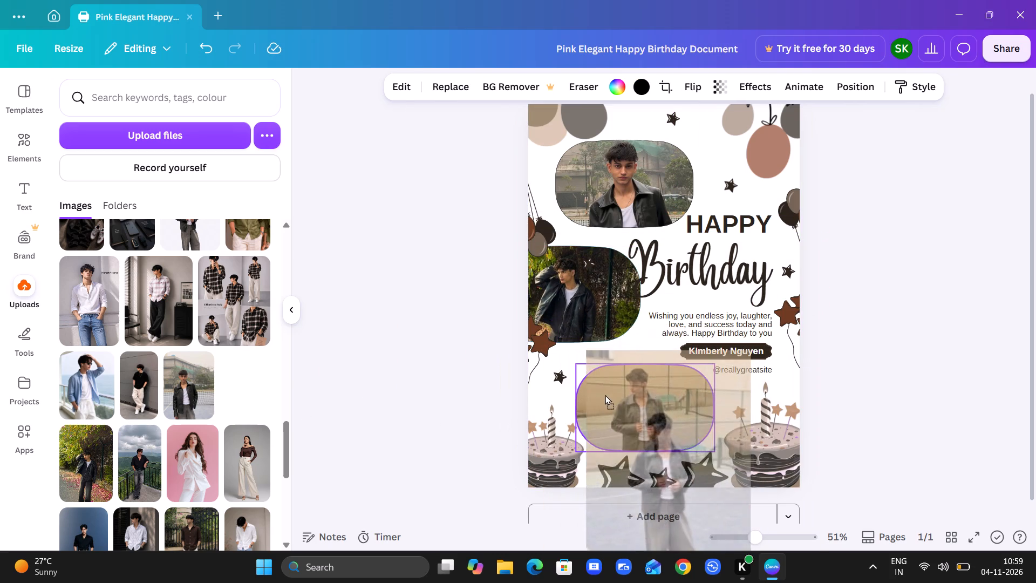
drag(605, 395, 604, 395)
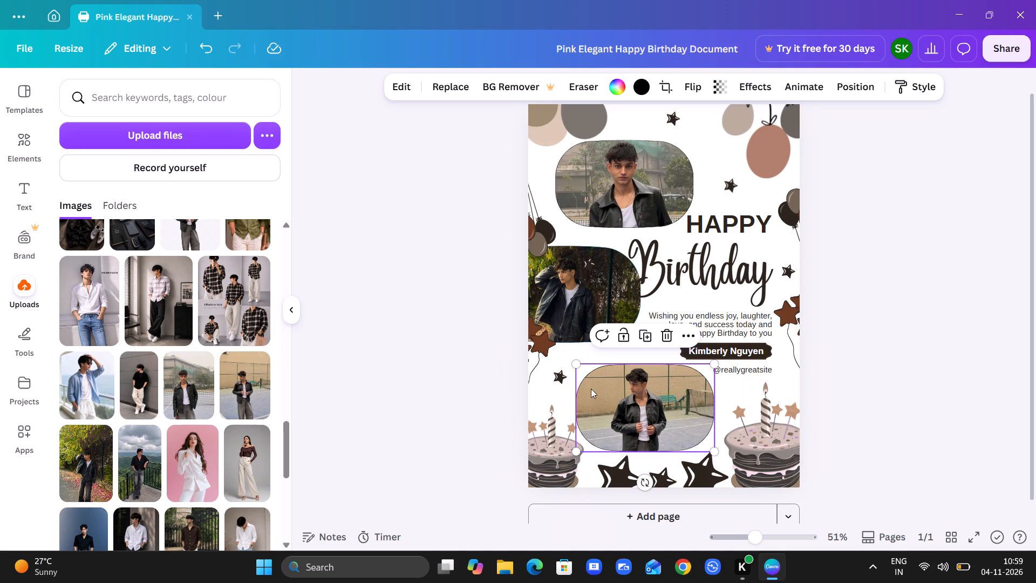
drag(571, 365, 557, 353)
drag(664, 415, 677, 413)
click(332, 333)
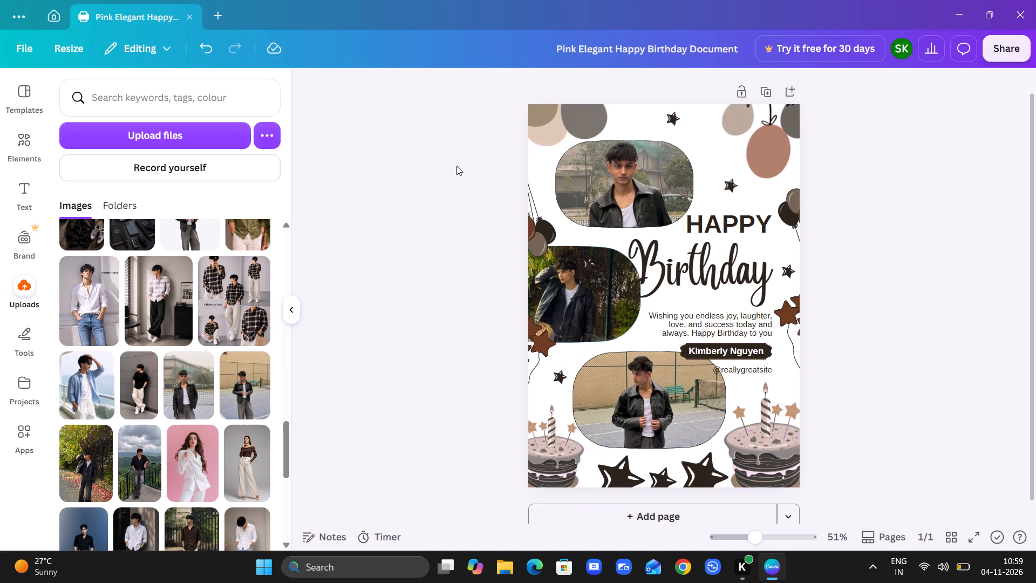
Recolour the white part of the balloon bunch at the page's left edge to orange #FF7800.
click(539, 180)
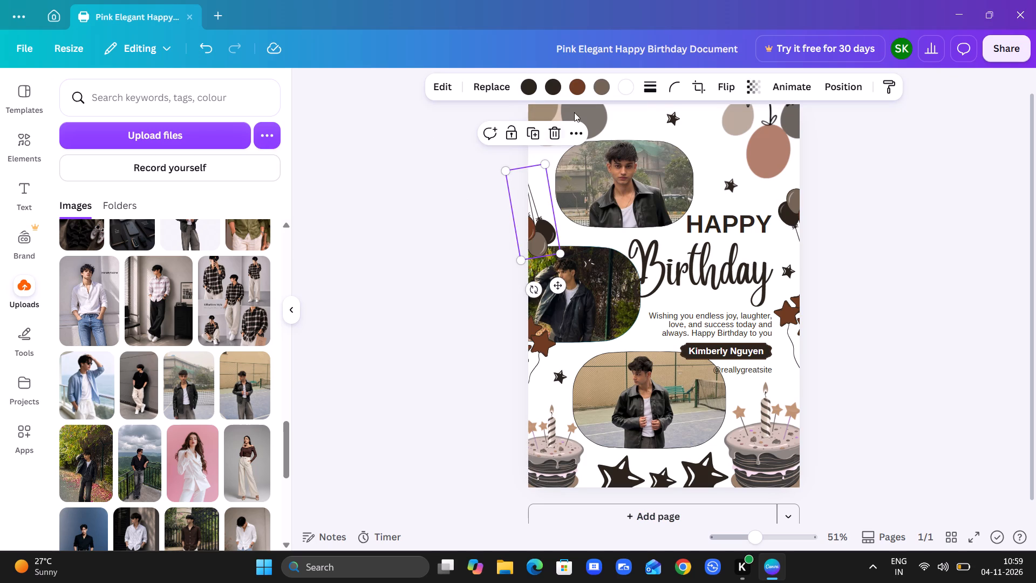
click(626, 76)
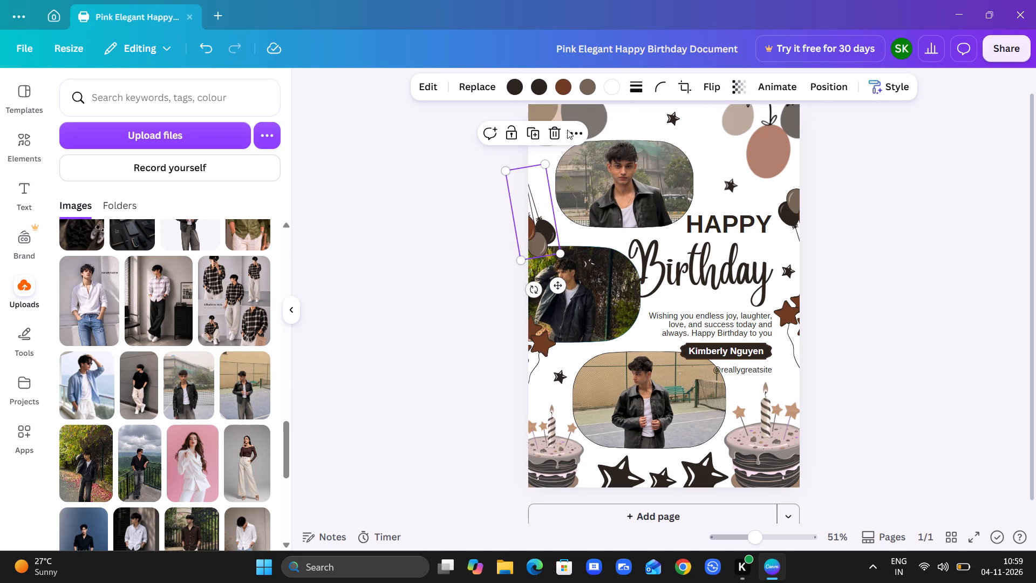
click(611, 87)
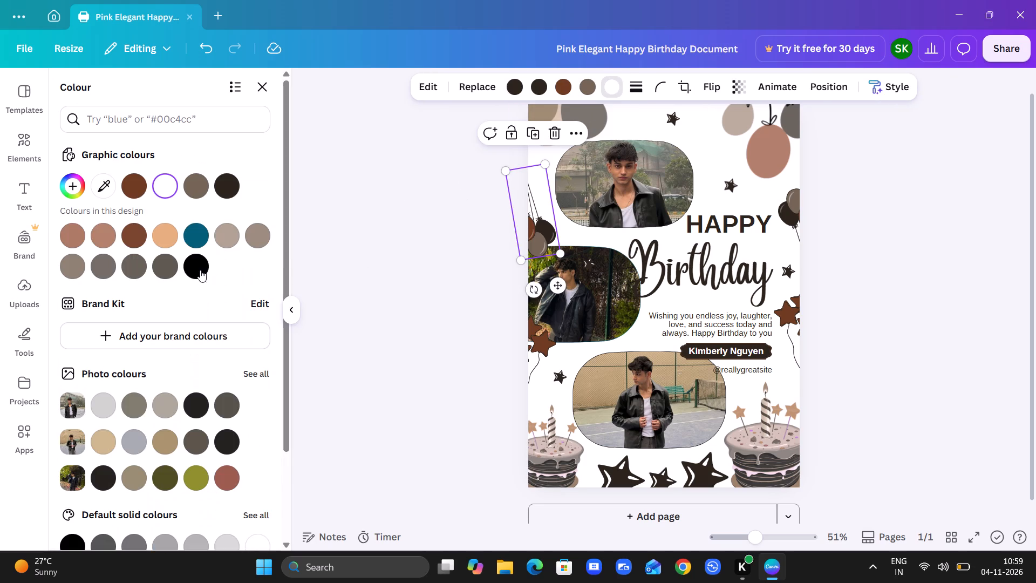
click(162, 241)
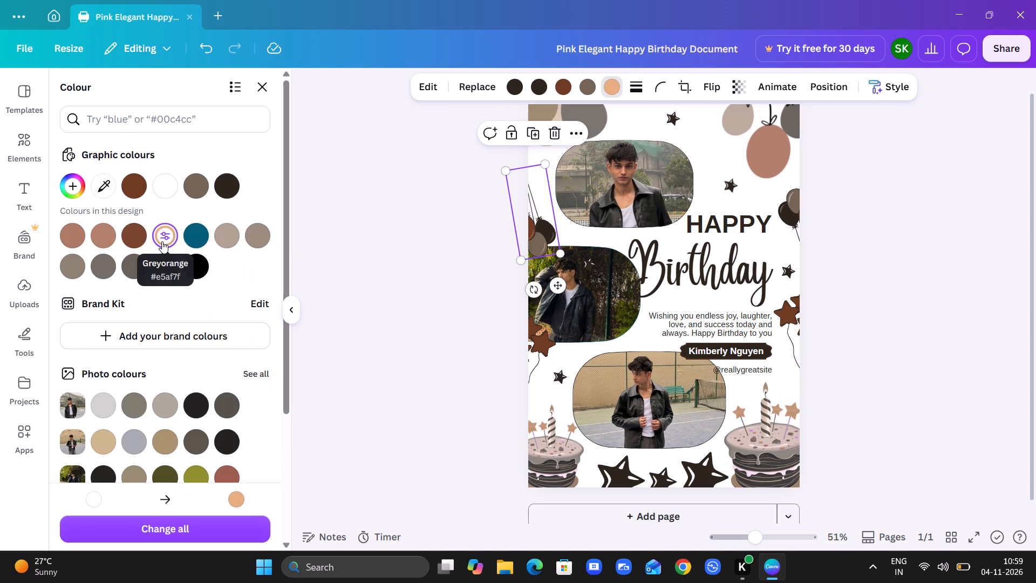
click(162, 241)
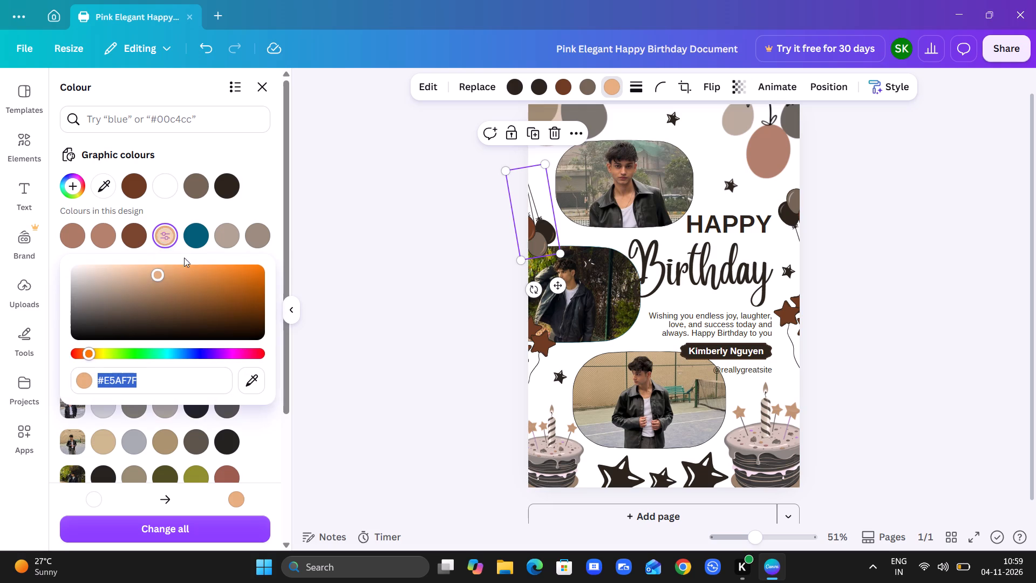
drag(157, 273, 340, 228)
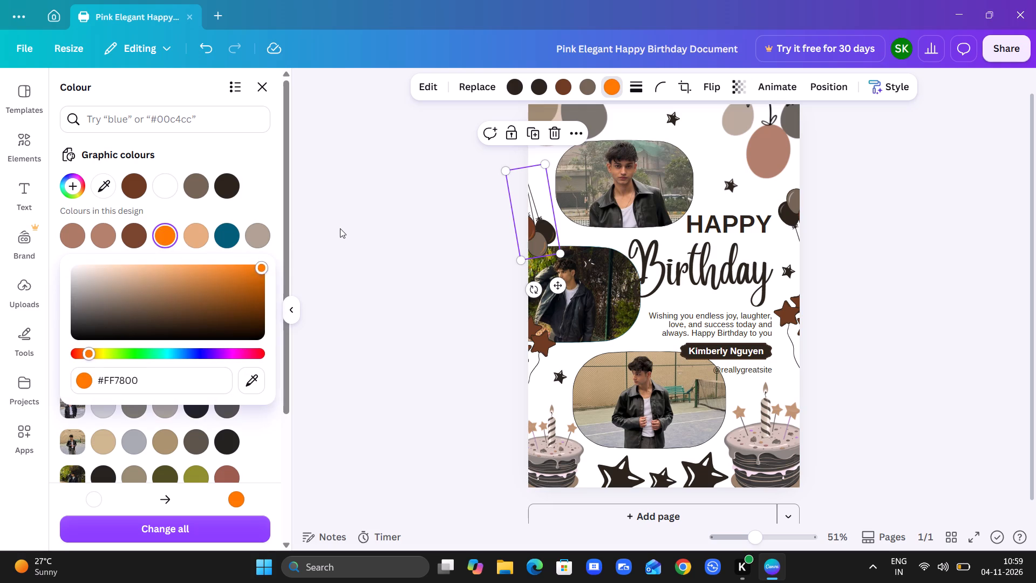
click(340, 228)
click(409, 239)
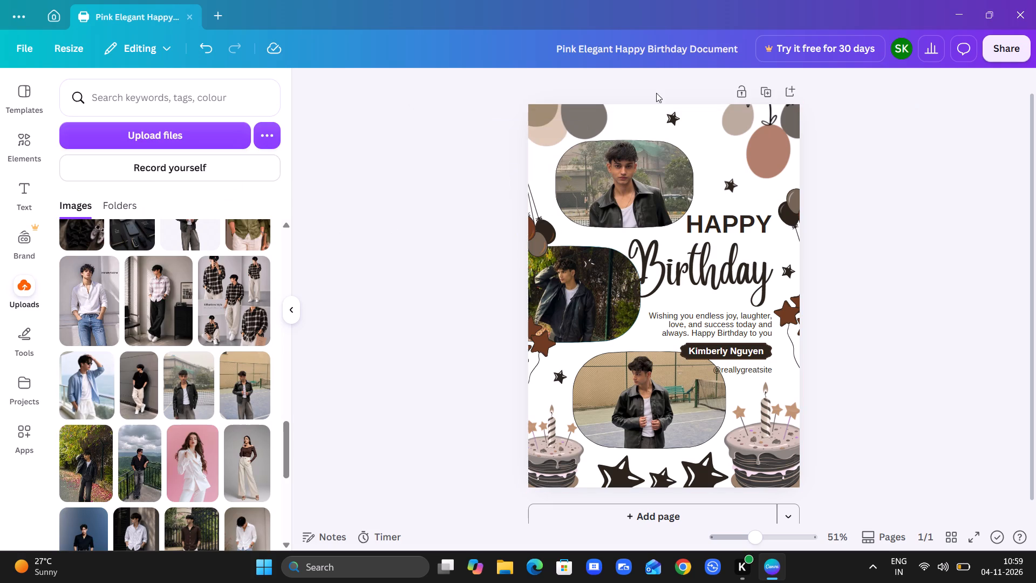
Shrink the bottom photo frame to about 11.6 wide by 7.4 high and shift it slightly right on the page.
click(683, 131)
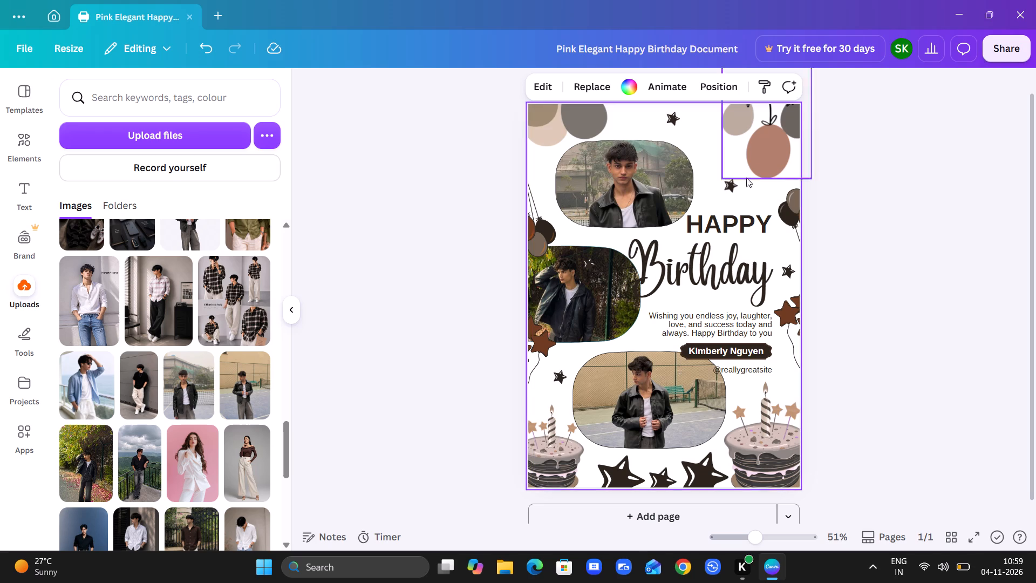
click(628, 461)
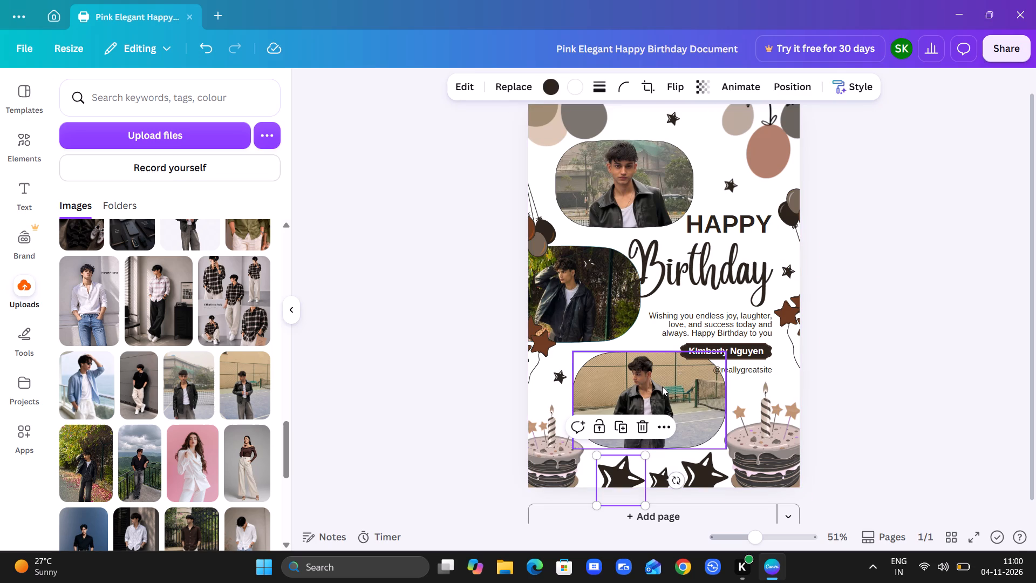
click(662, 387)
drag(726, 354, 727, 349)
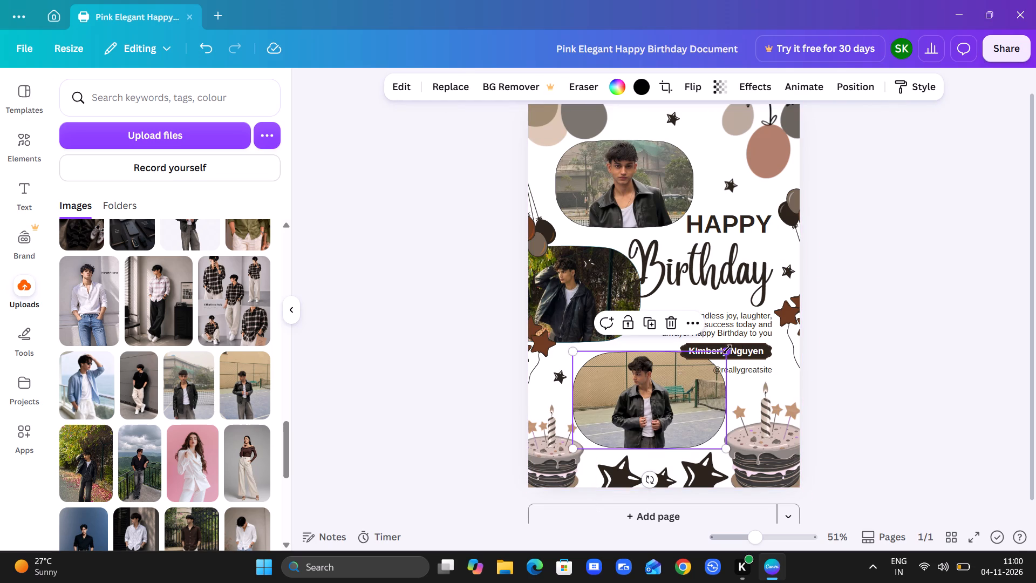
drag(727, 349, 716, 350)
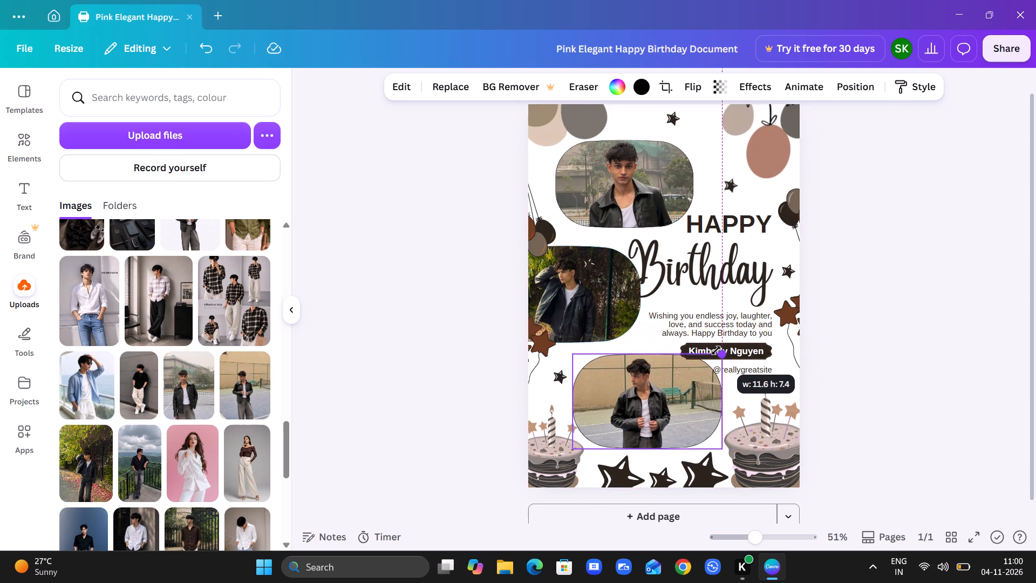
drag(716, 350, 717, 348)
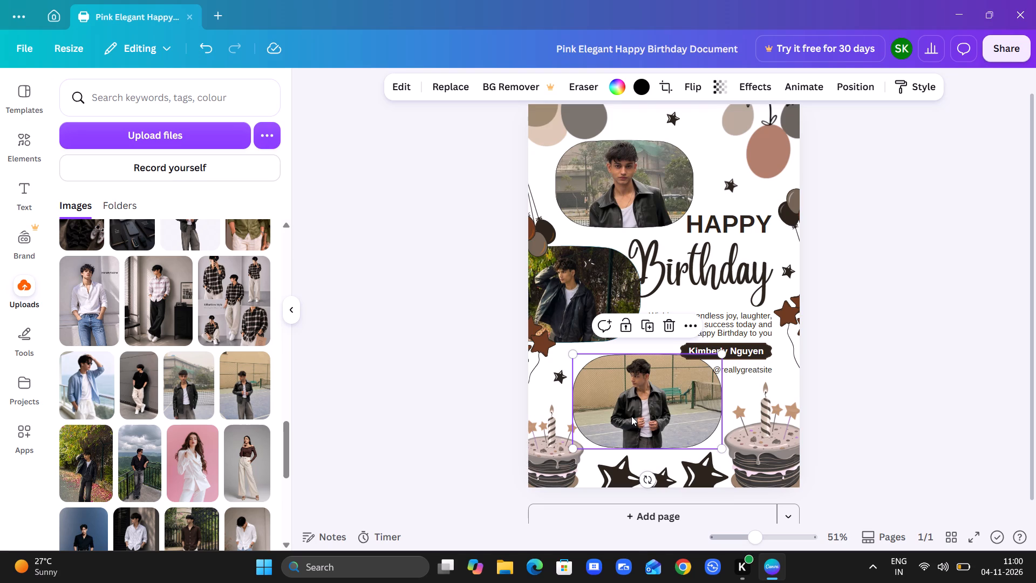
drag(662, 388, 670, 386)
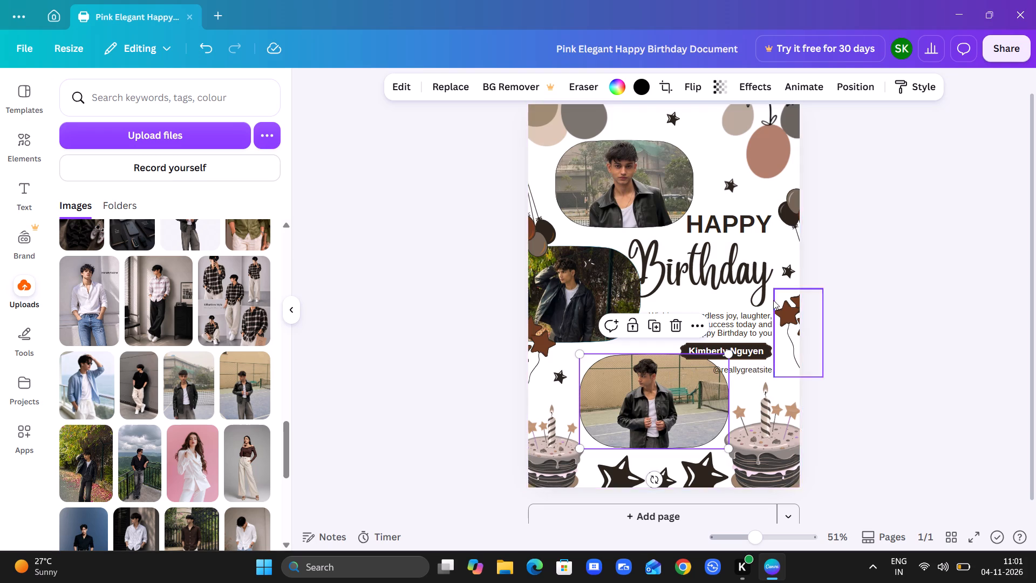
Move the middle leather jacket photo right so that more of it lies on the page.
drag(614, 303, 635, 300)
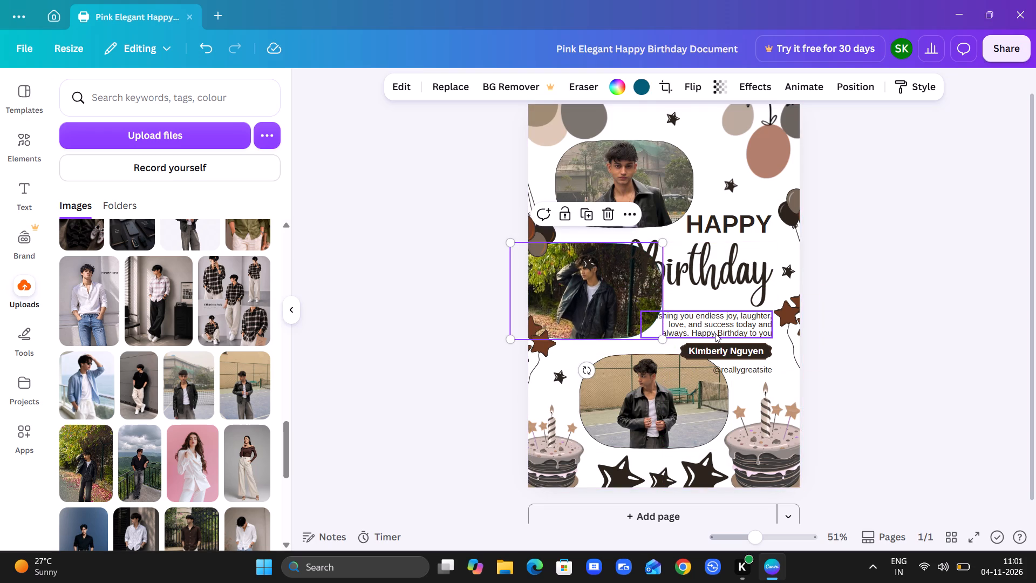
Shift the wishes paragraph and both words of the HAPPY Birthday heading right, raising HAPPY slightly above Birthday.
drag(721, 333, 738, 335)
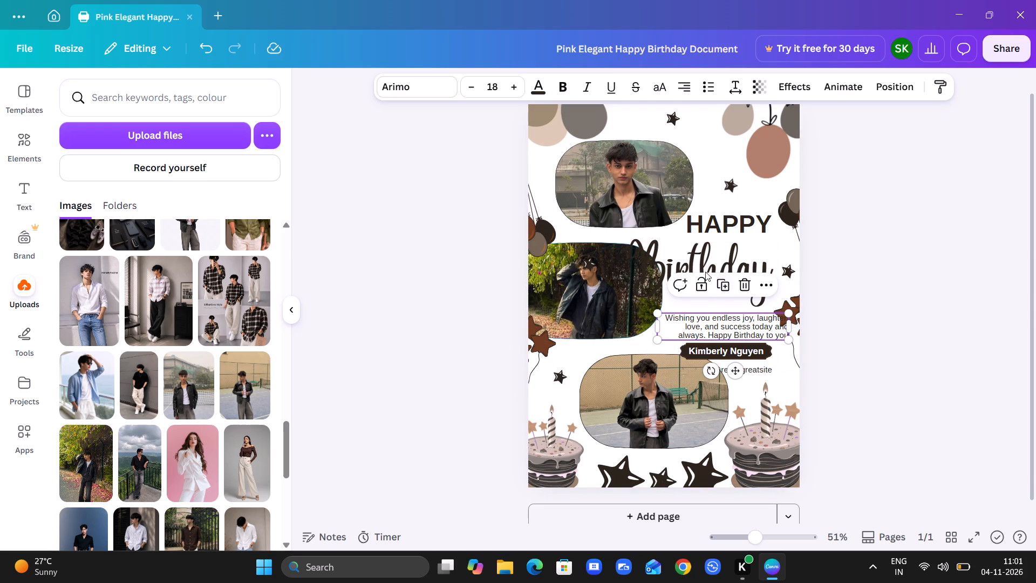
drag(705, 269, 737, 262)
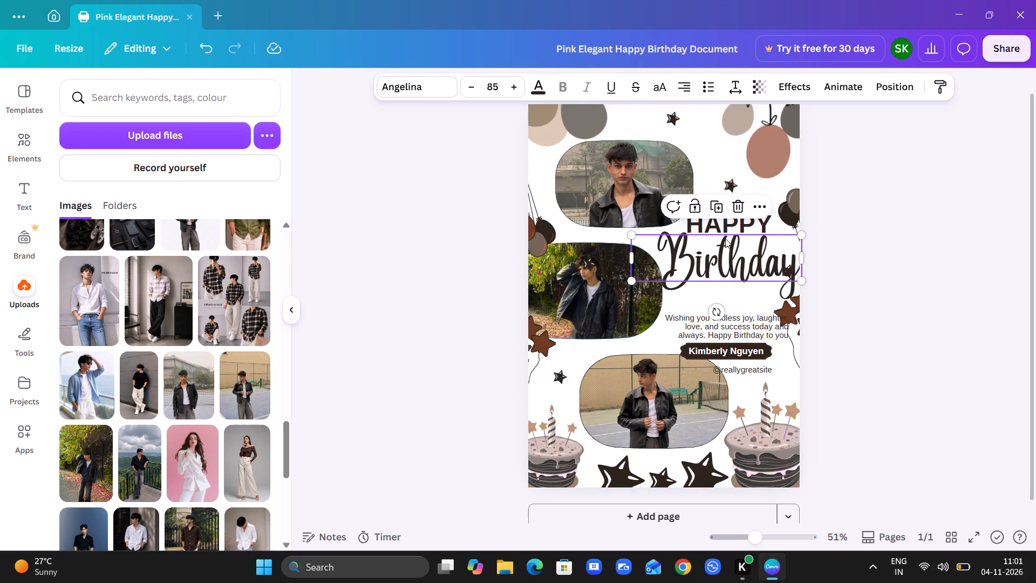
click(727, 218)
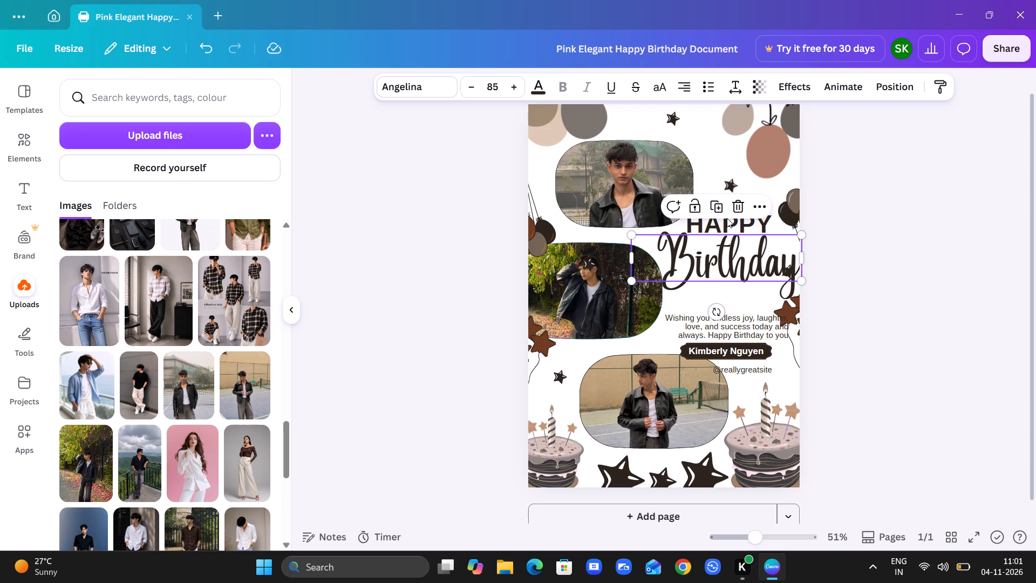
click(832, 206)
drag(743, 218, 764, 215)
click(817, 218)
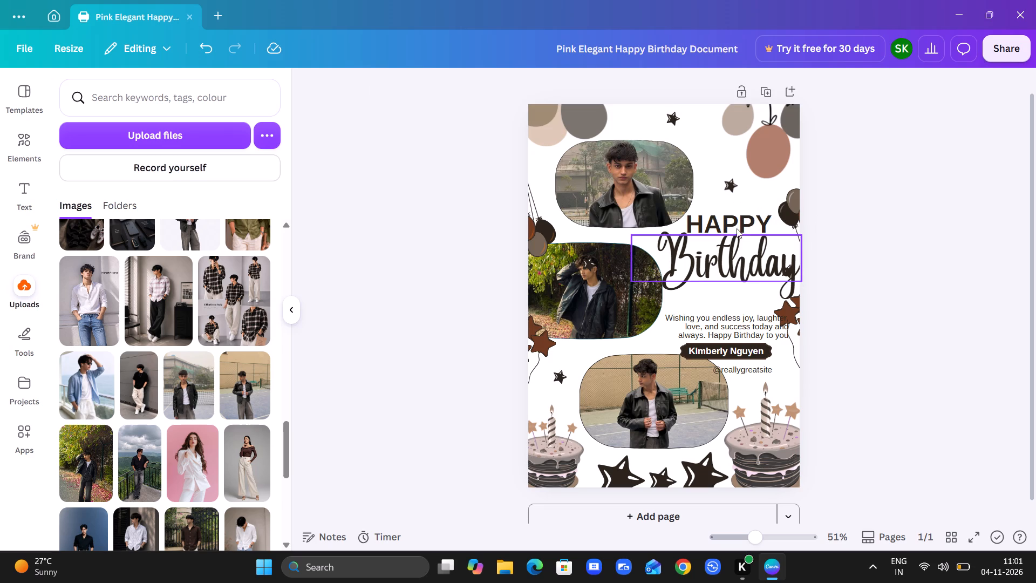
drag(727, 210, 737, 202)
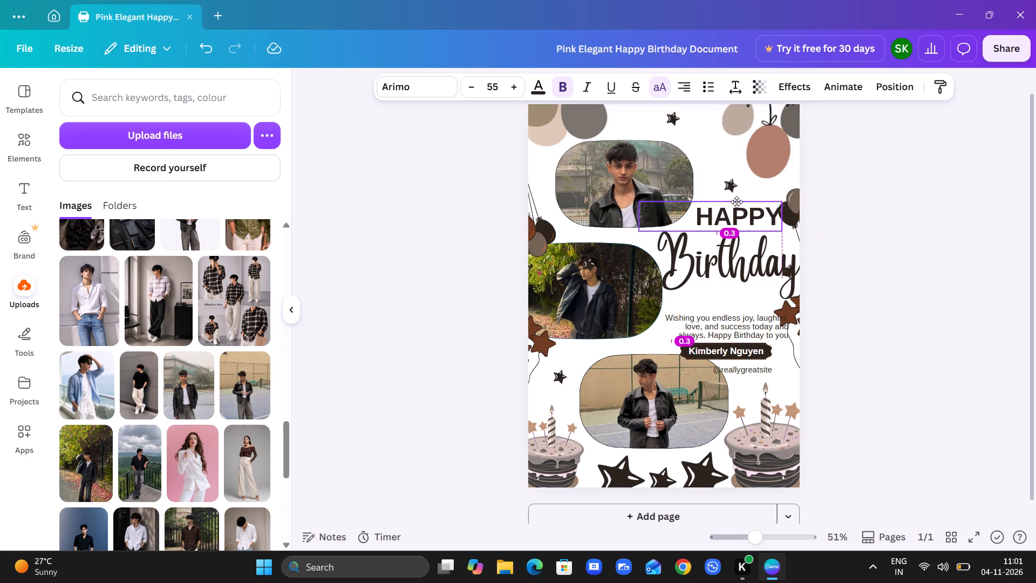
drag(737, 202, 734, 194)
click(874, 261)
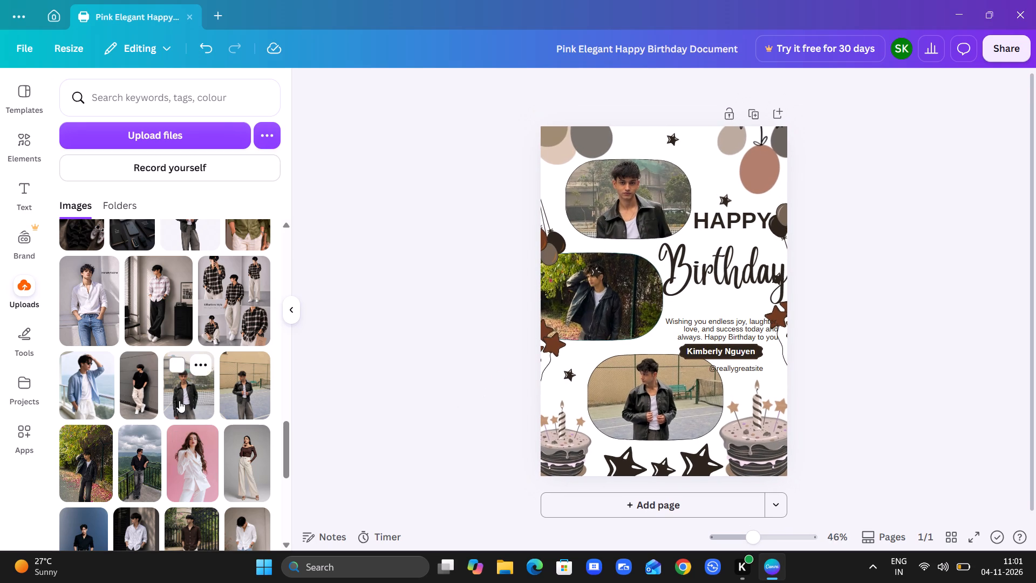
Replace the middle frame's photo with the uploaded leather jacket photo that has the building backdrop.
drag(179, 401, 590, 302)
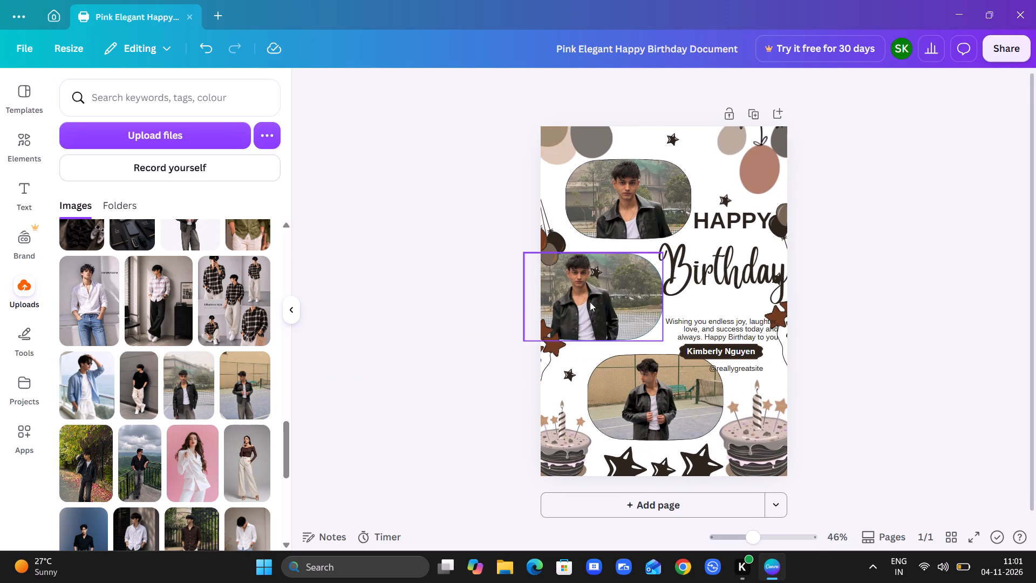
Replace the middle frame's photo with the uploaded leather jacket photo taken on the tennis court.
drag(236, 384, 623, 312)
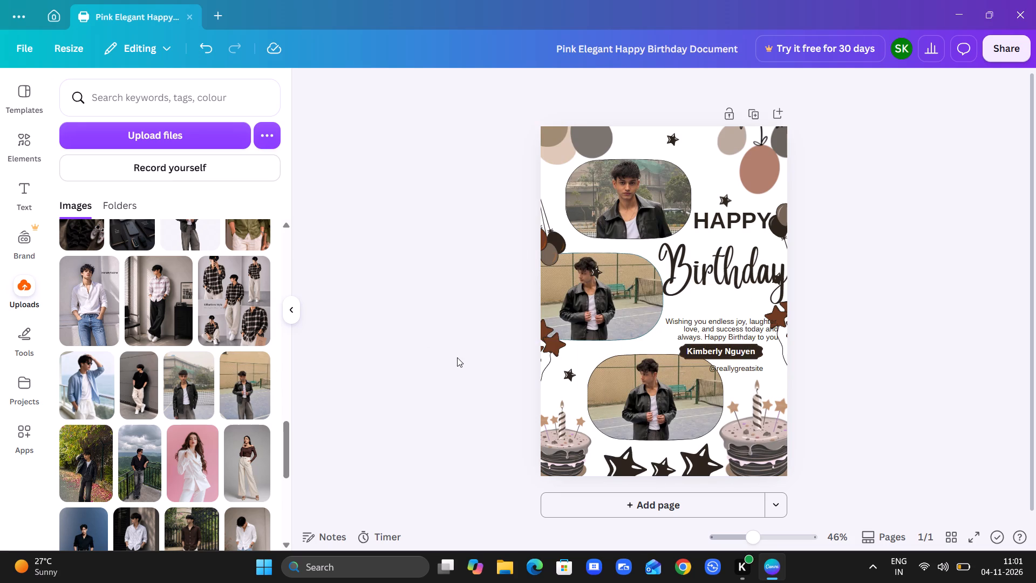
Move the word Birthday slightly left and up so it sits close beneath HAPPY and fits within the page.
drag(751, 245, 715, 243)
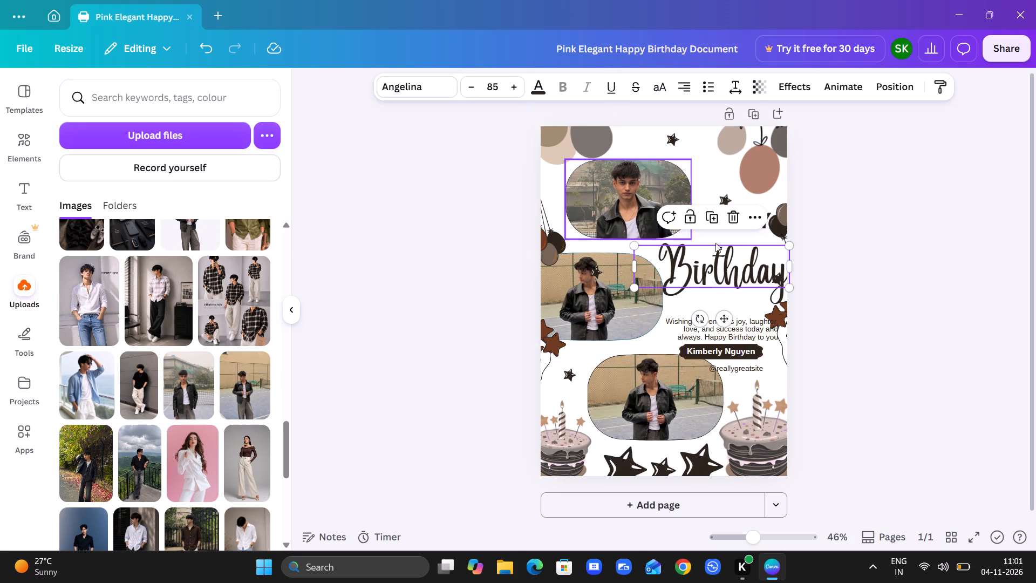
drag(715, 243, 733, 260)
drag(733, 260, 592, 177)
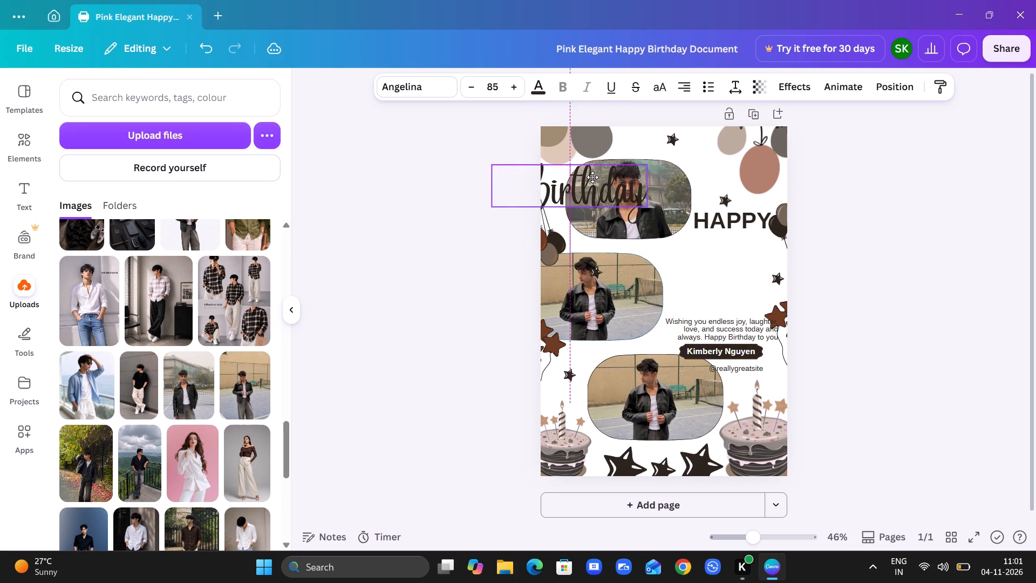
drag(592, 177, 625, 246)
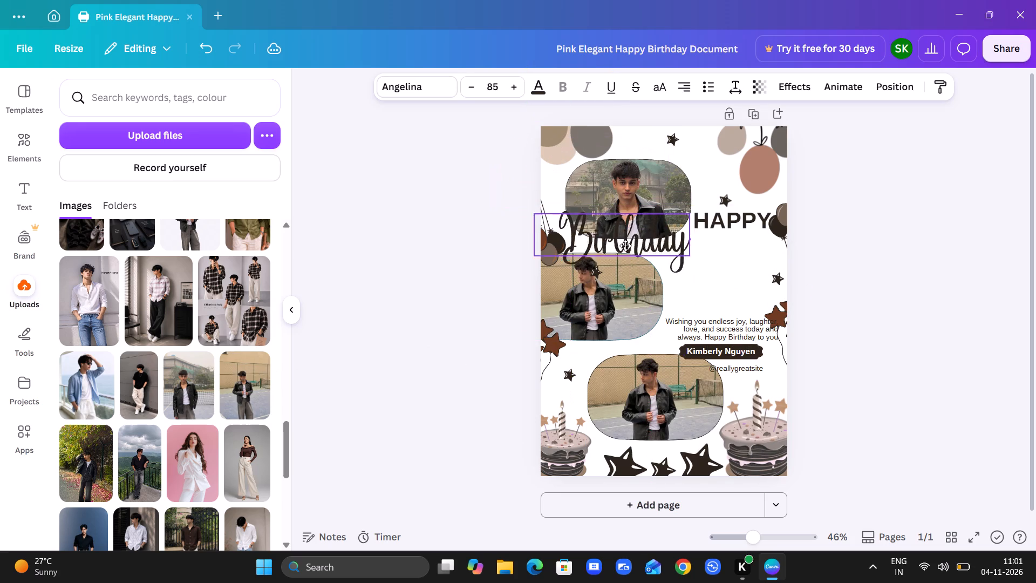
drag(625, 246, 718, 257)
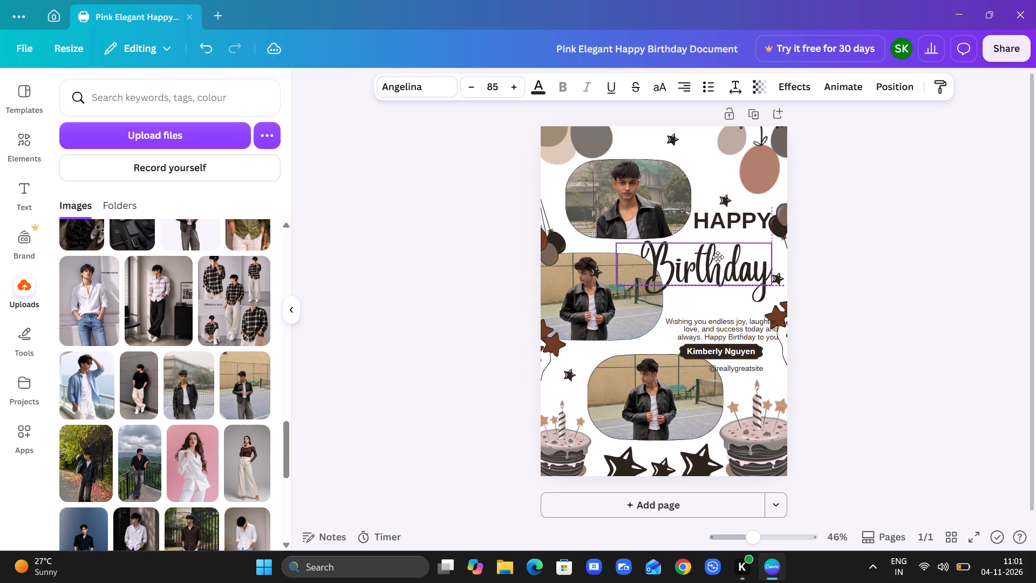
drag(718, 257, 635, 415)
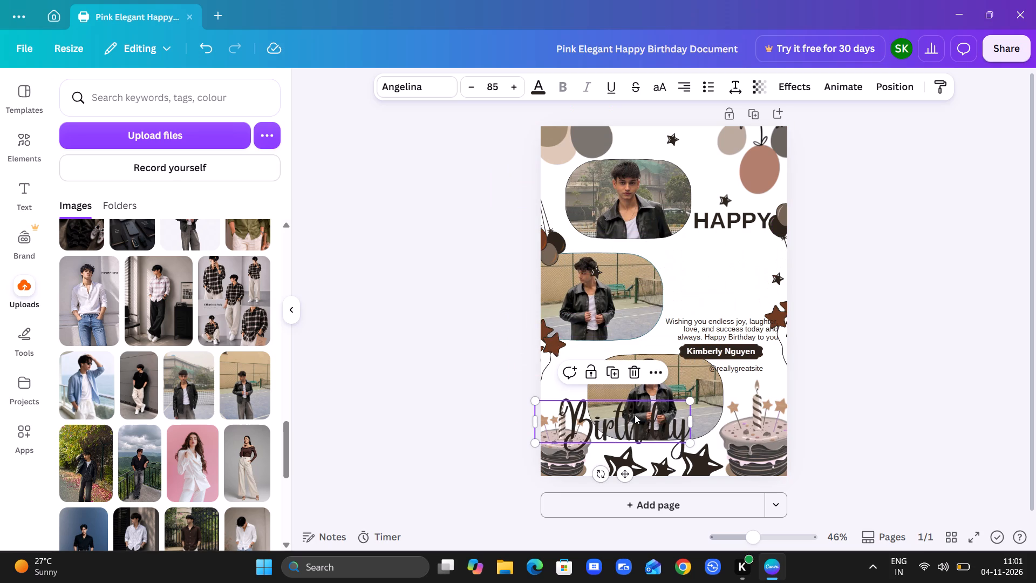
drag(635, 415, 621, 368)
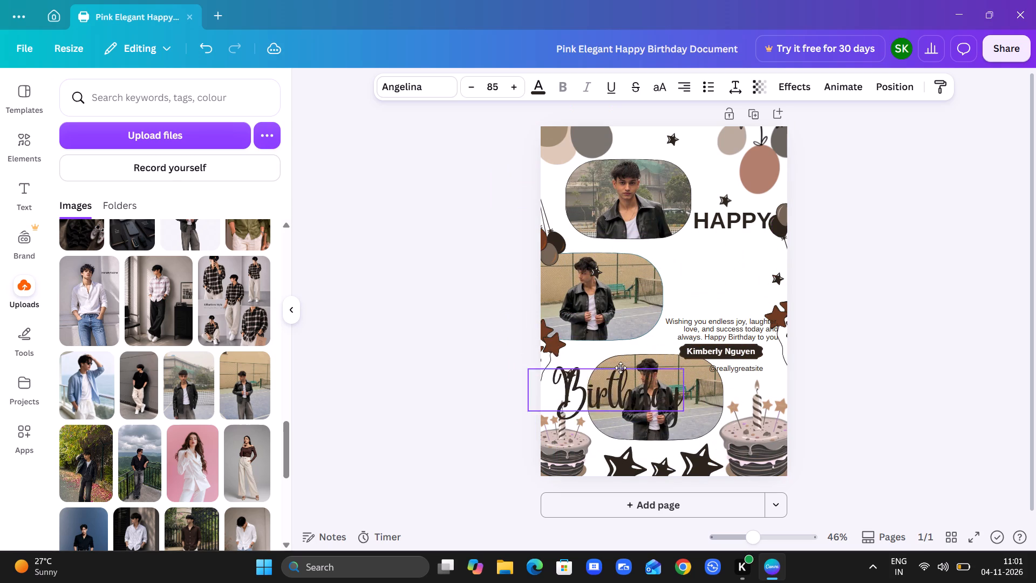
drag(621, 368, 725, 249)
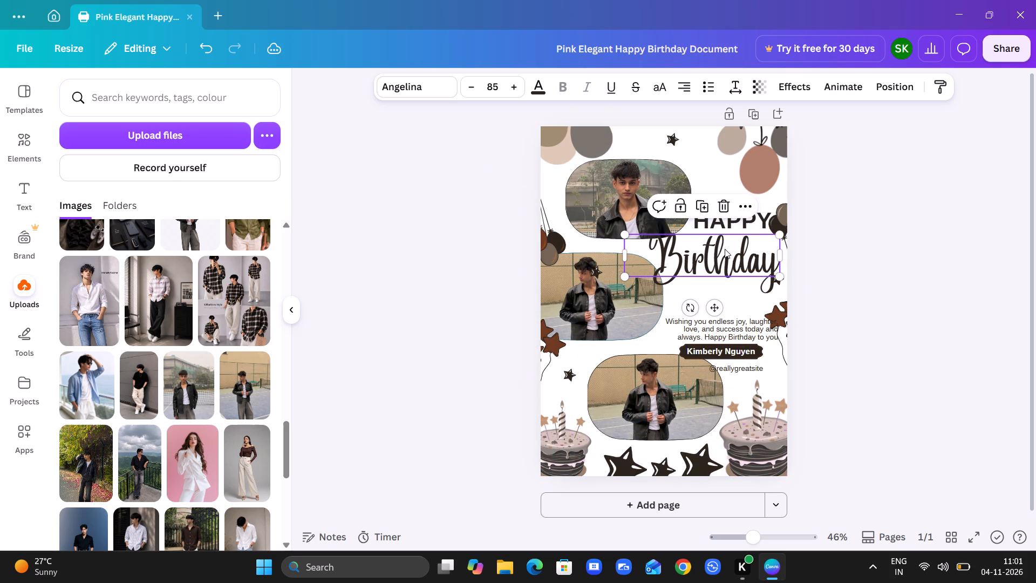
click(830, 208)
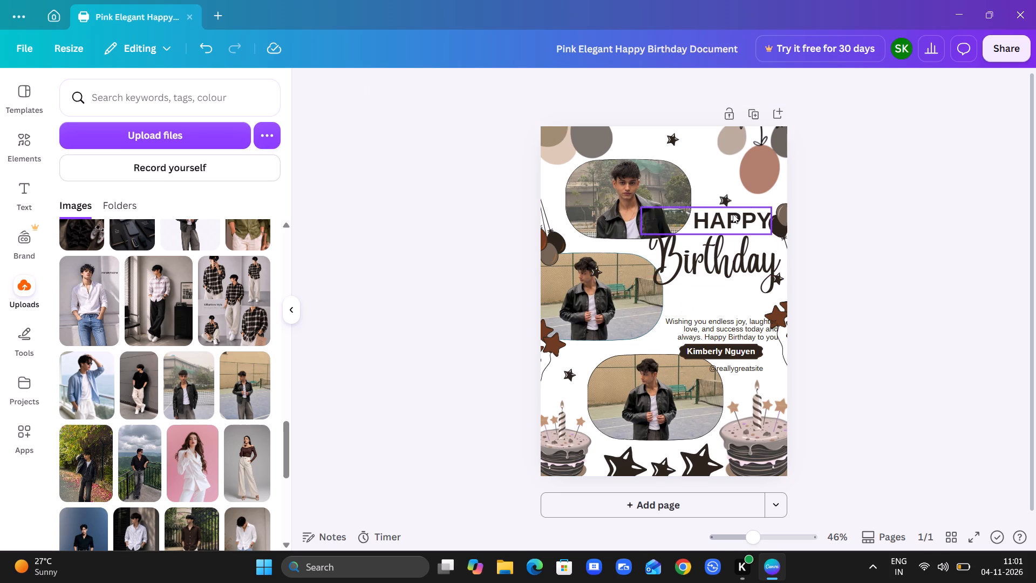
Shift the word HAPPY slightly right and down, clear of the top photo and just above Birthday.
drag(733, 214, 744, 221)
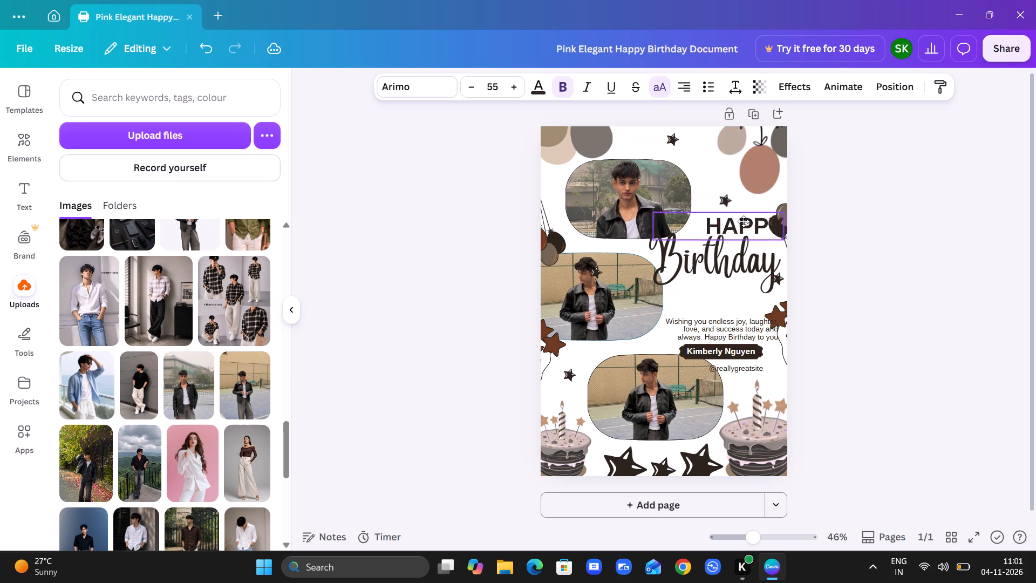
drag(744, 221, 743, 218)
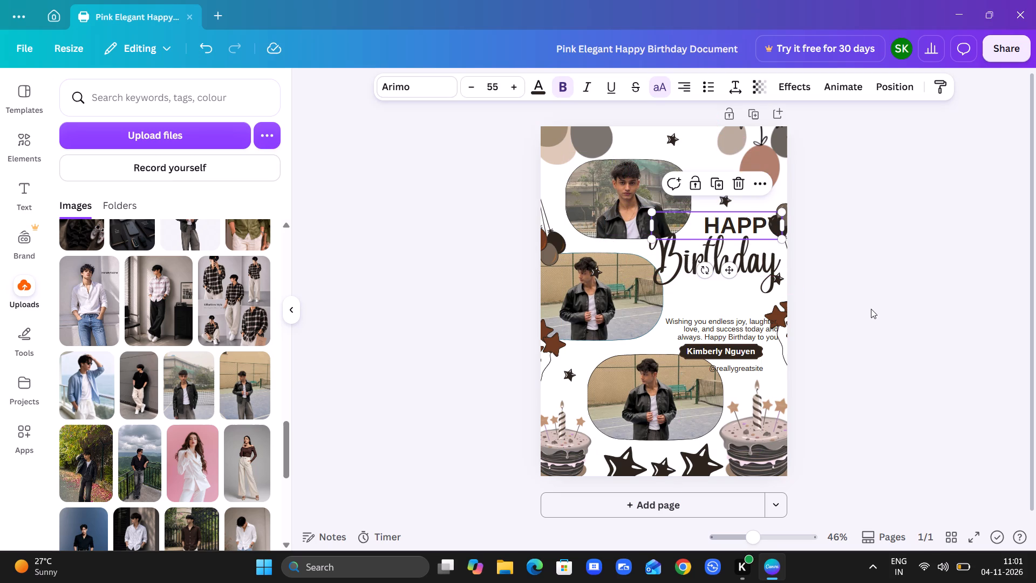
click(871, 309)
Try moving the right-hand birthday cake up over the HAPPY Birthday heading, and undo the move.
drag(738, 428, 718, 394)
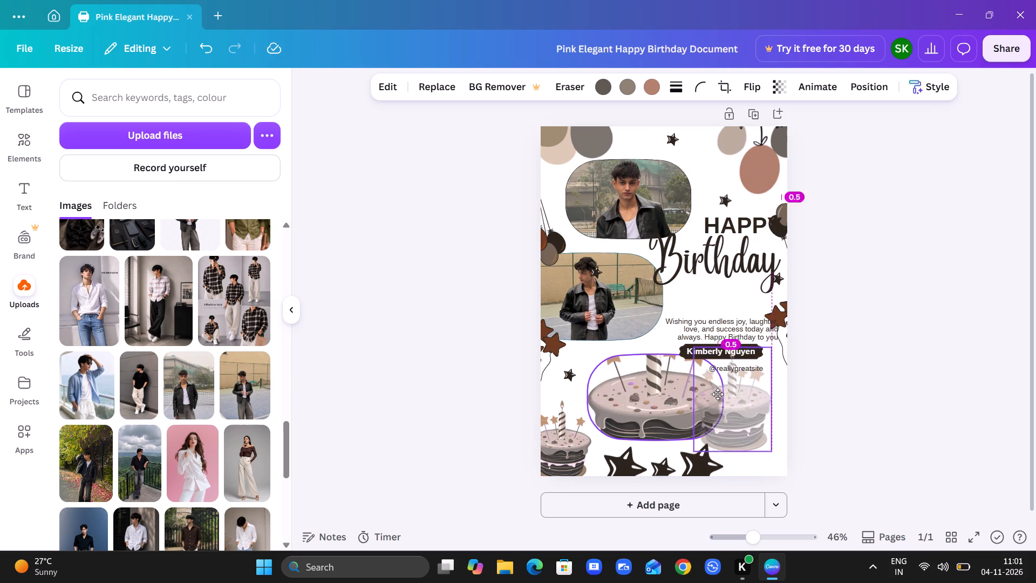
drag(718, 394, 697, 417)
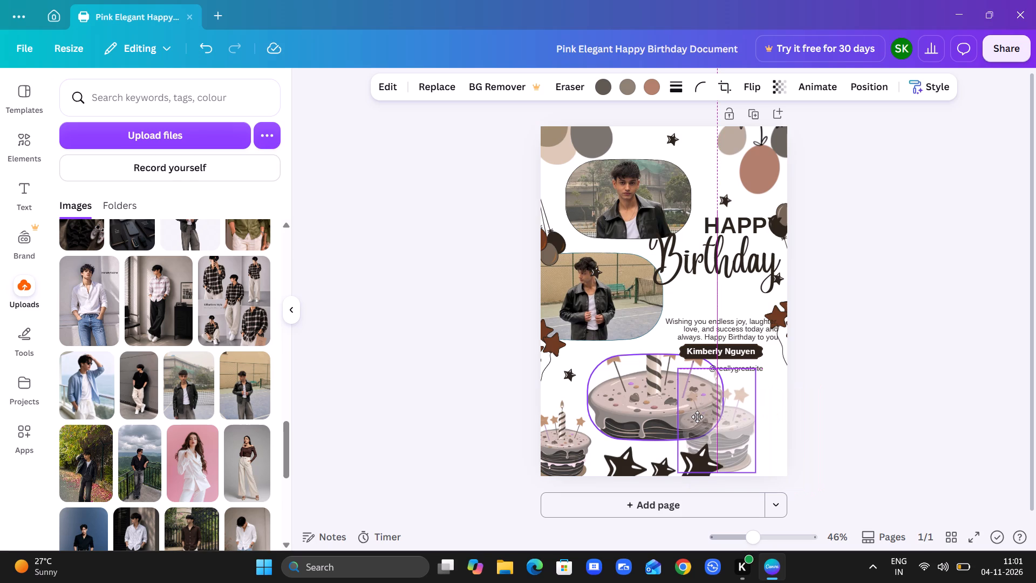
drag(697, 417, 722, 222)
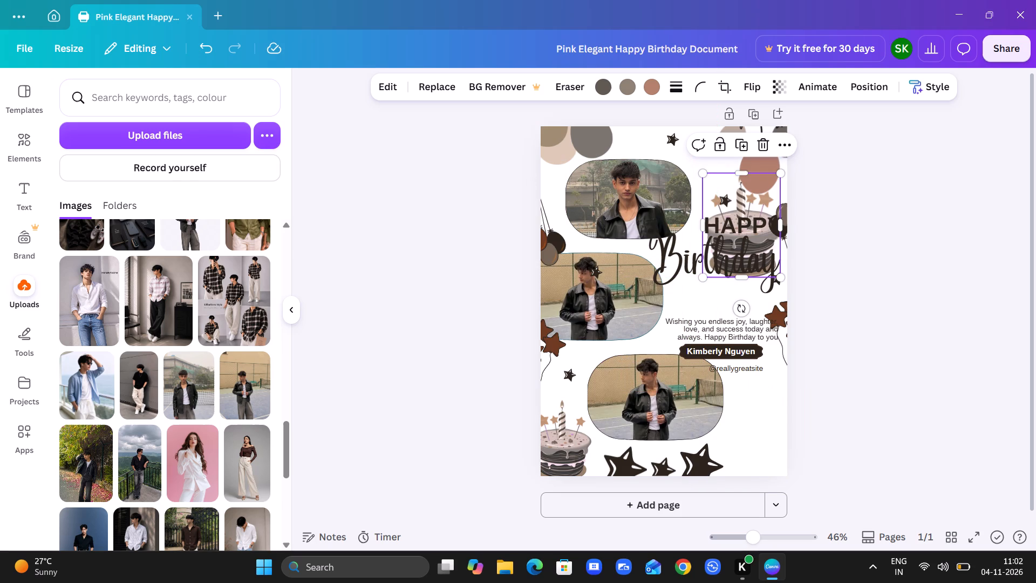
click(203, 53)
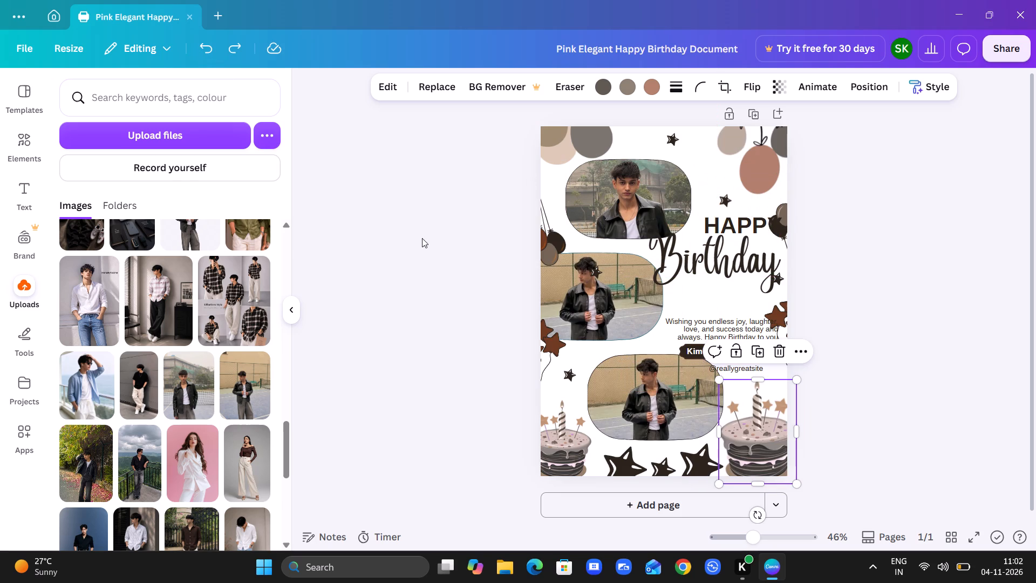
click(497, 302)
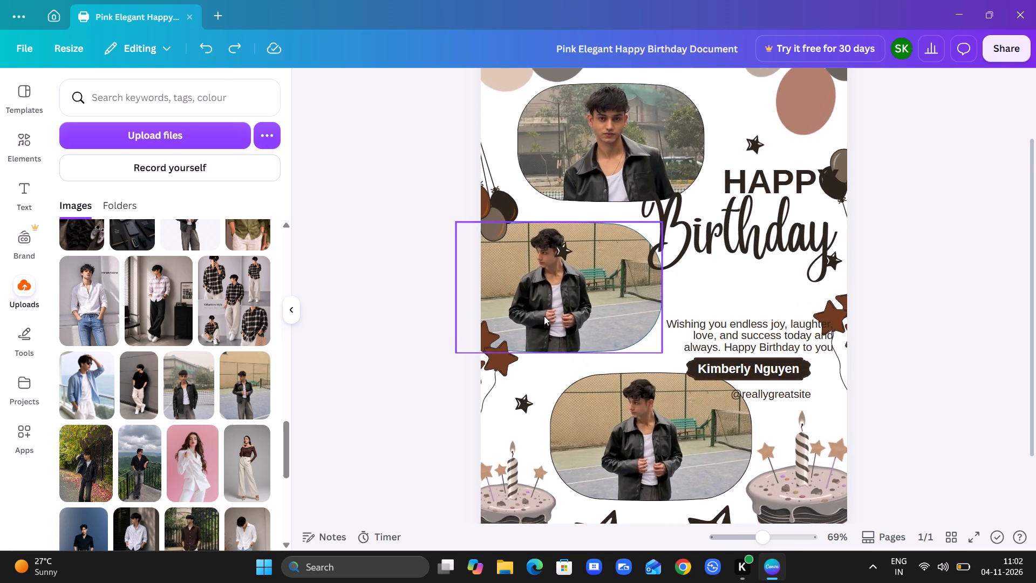
Raise the wishes paragraph, shrink its text to 15.4, and place it between the middle photo and the right-hand star balloon.
scroll(544, 316, up, 1)
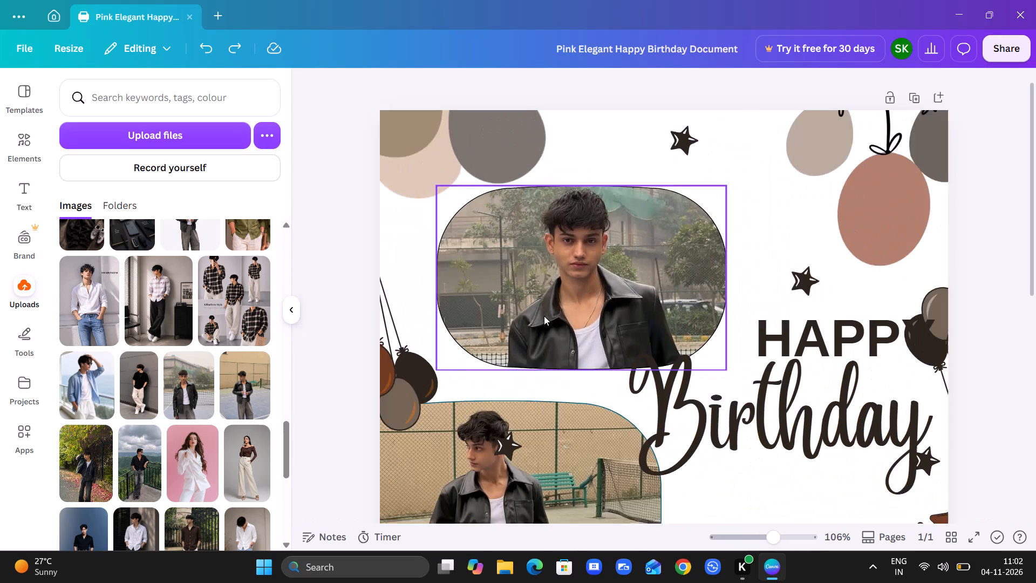
scroll(544, 316, down, 2)
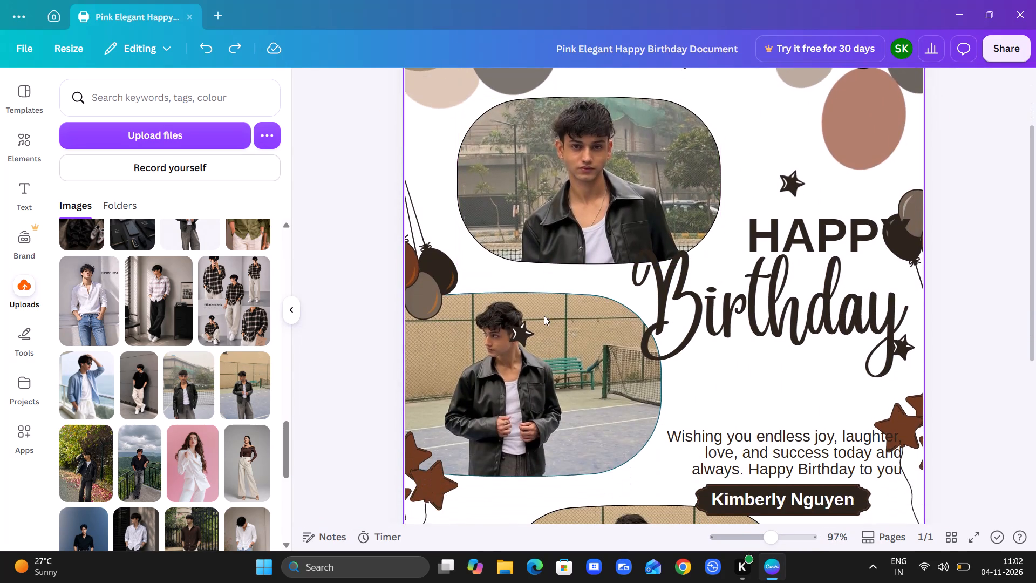
scroll(544, 316, down, 2)
drag(772, 275, 769, 254)
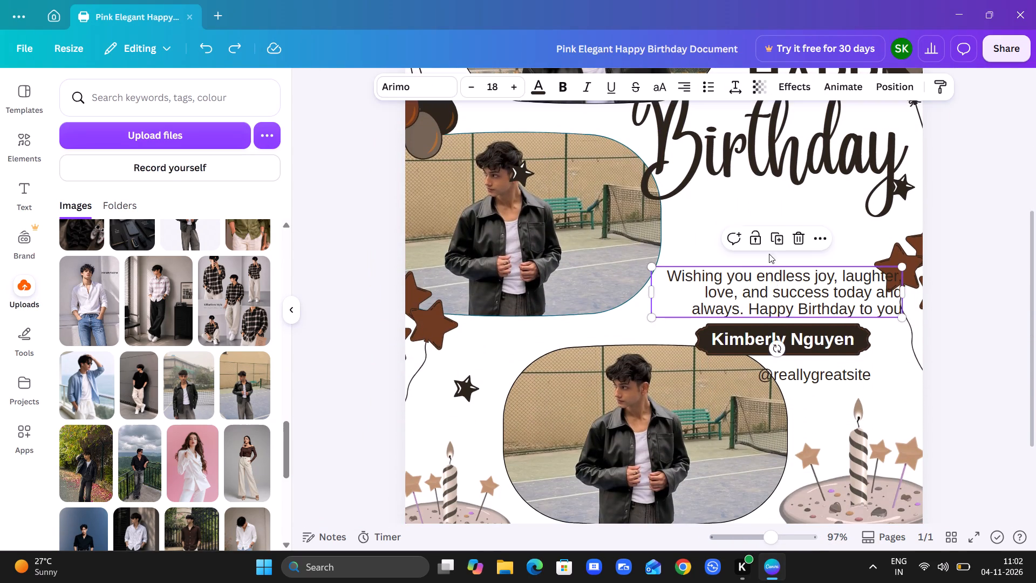
drag(769, 254, 763, 249)
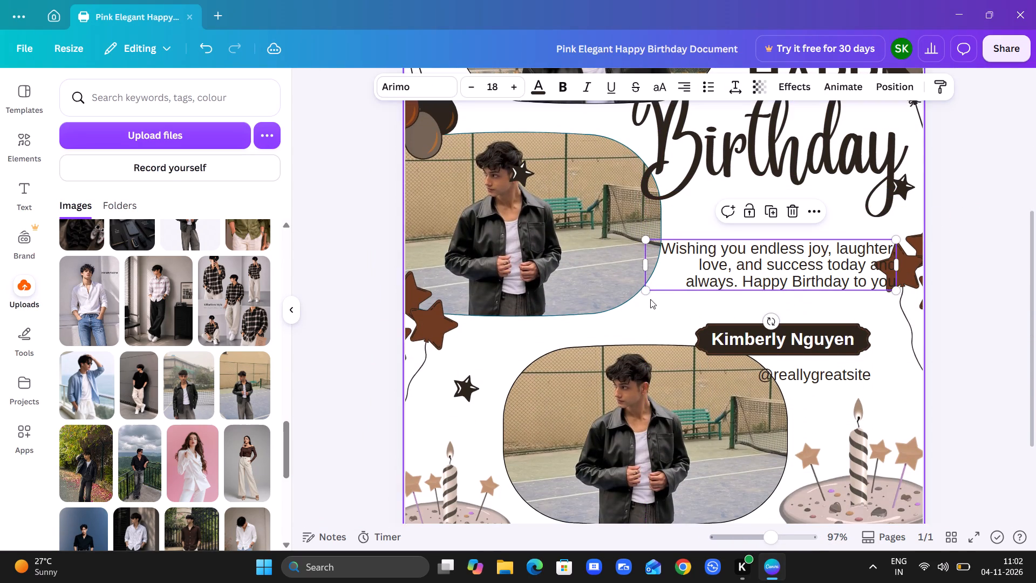
click(650, 291)
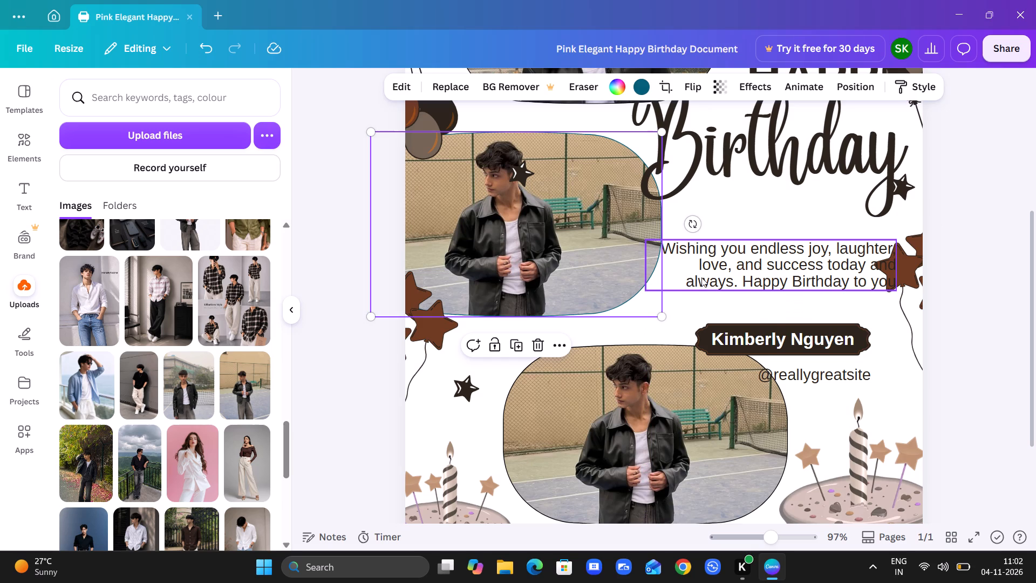
click(701, 277)
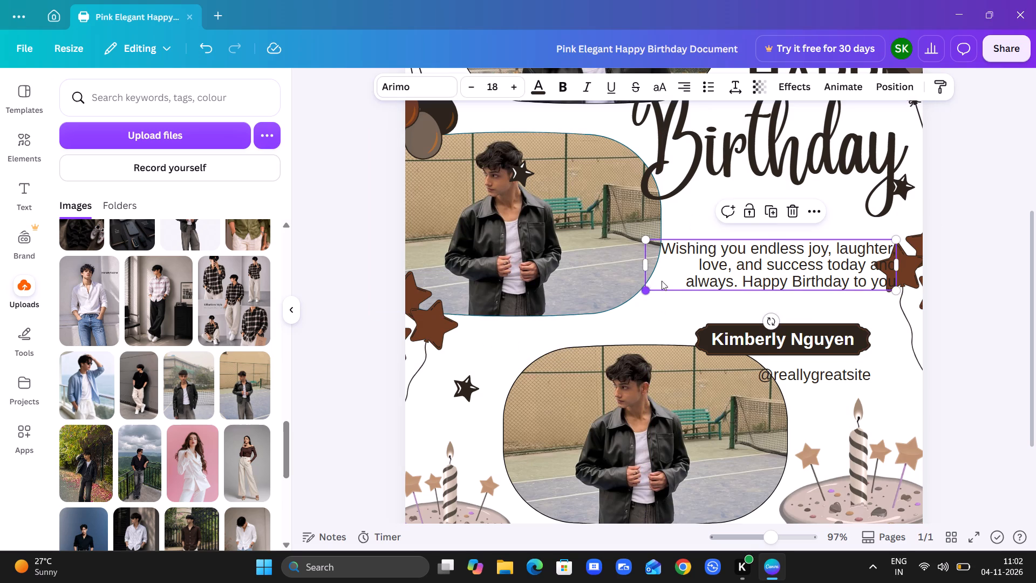
drag(649, 290, 662, 287)
drag(662, 287, 684, 272)
drag(731, 262, 722, 261)
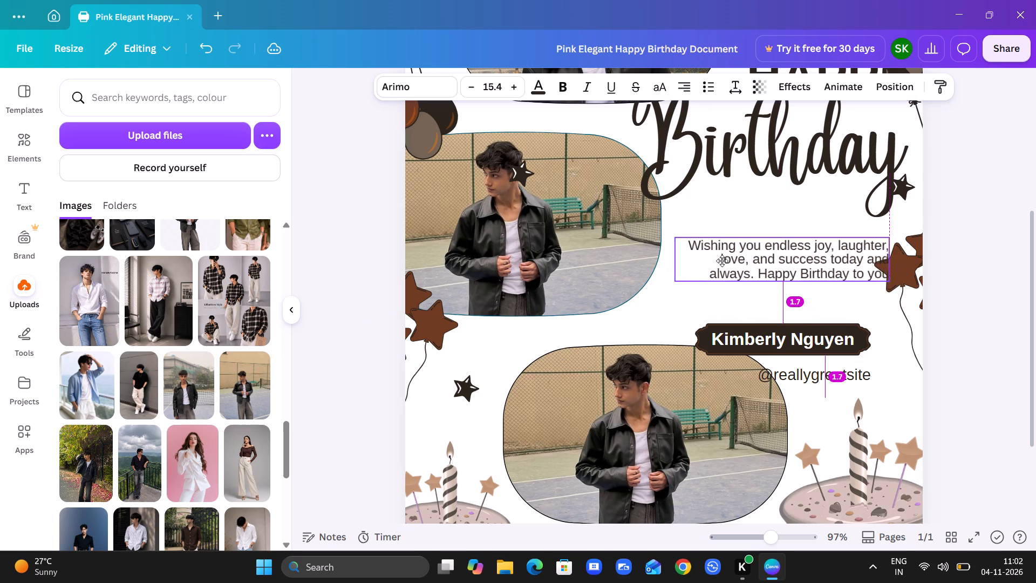
drag(722, 261, 706, 261)
click(916, 321)
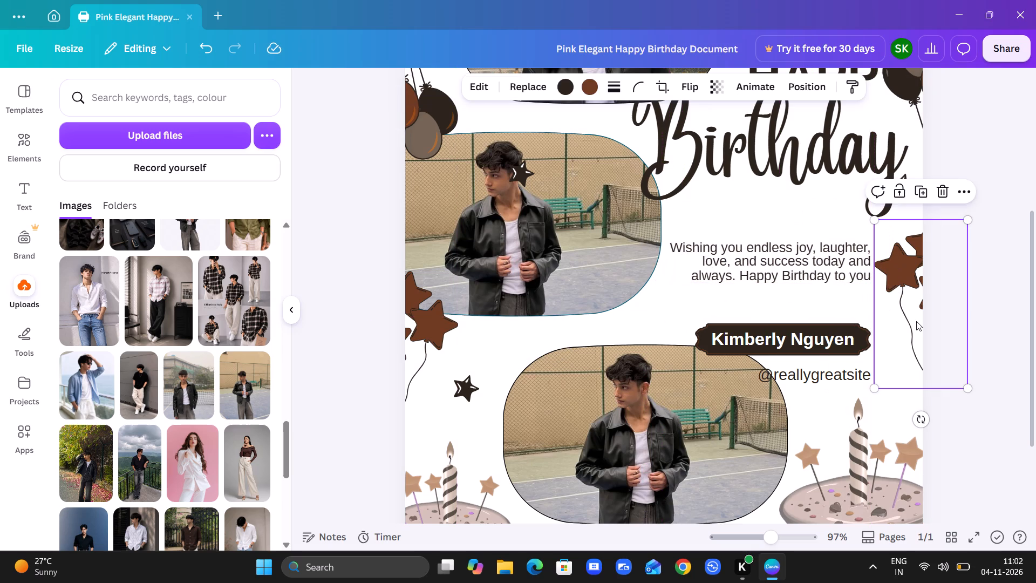
Move the name label, its dark banner and the right-hand star balloon up together, bringing the banner just below the wishes paragraph.
click(822, 343)
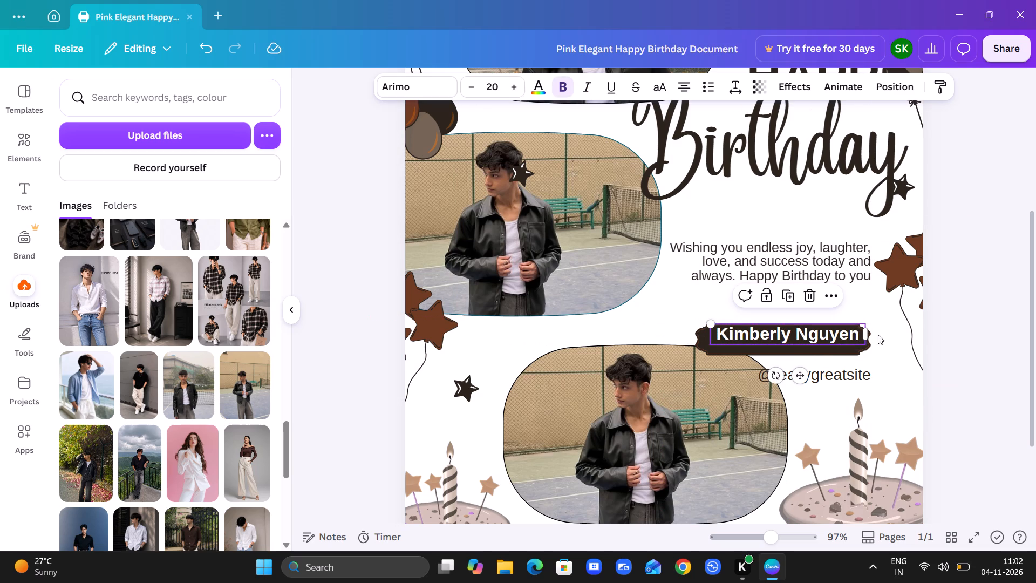
drag(960, 338, 682, 301)
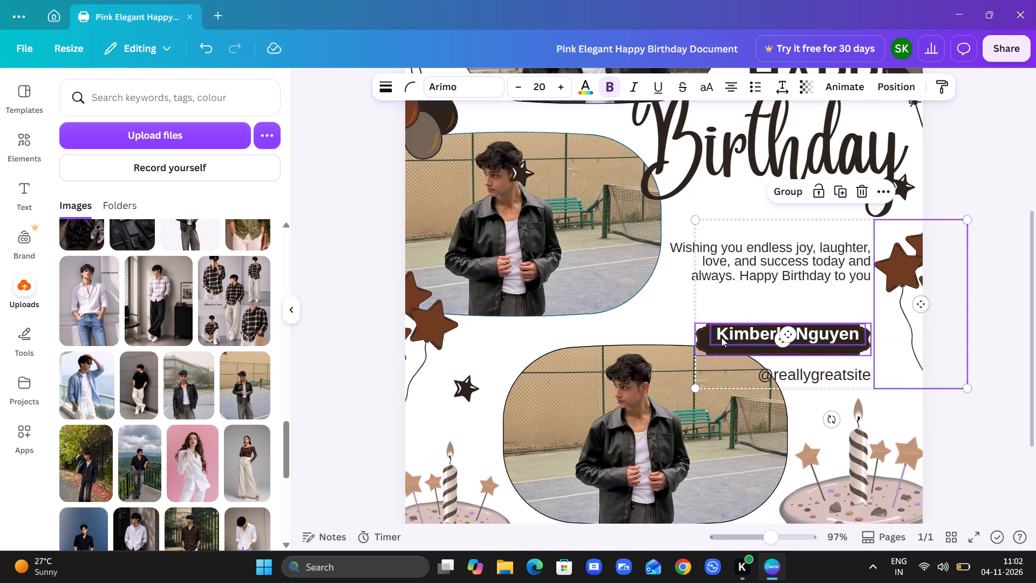
drag(733, 342, 735, 316)
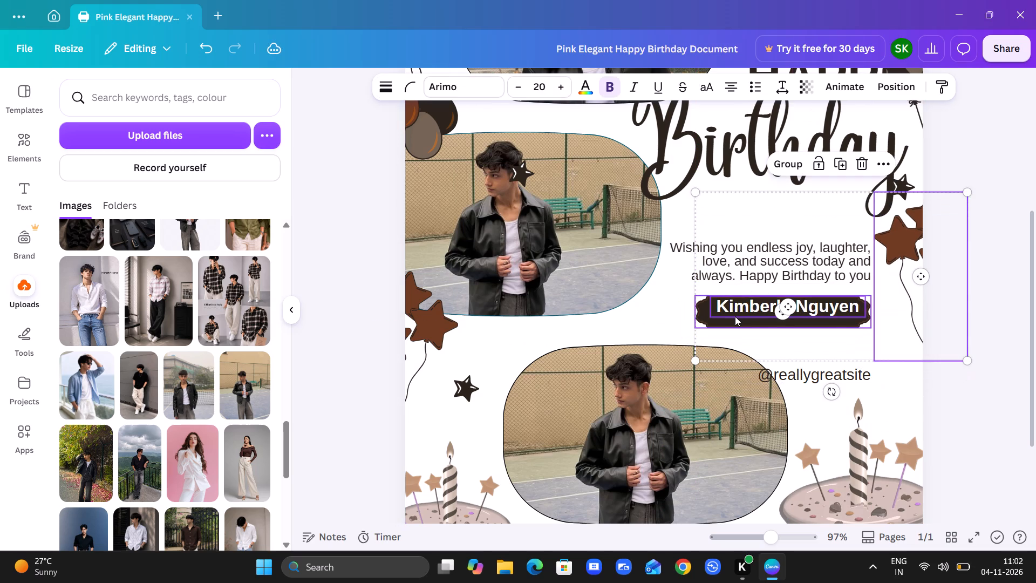
click(651, 321)
click(732, 310)
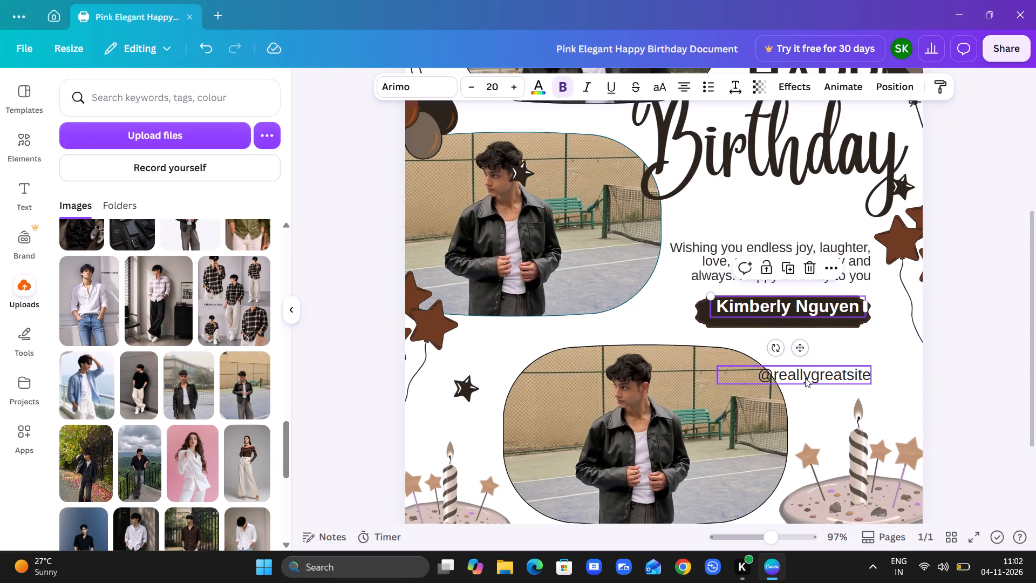
drag(805, 378, 837, 345)
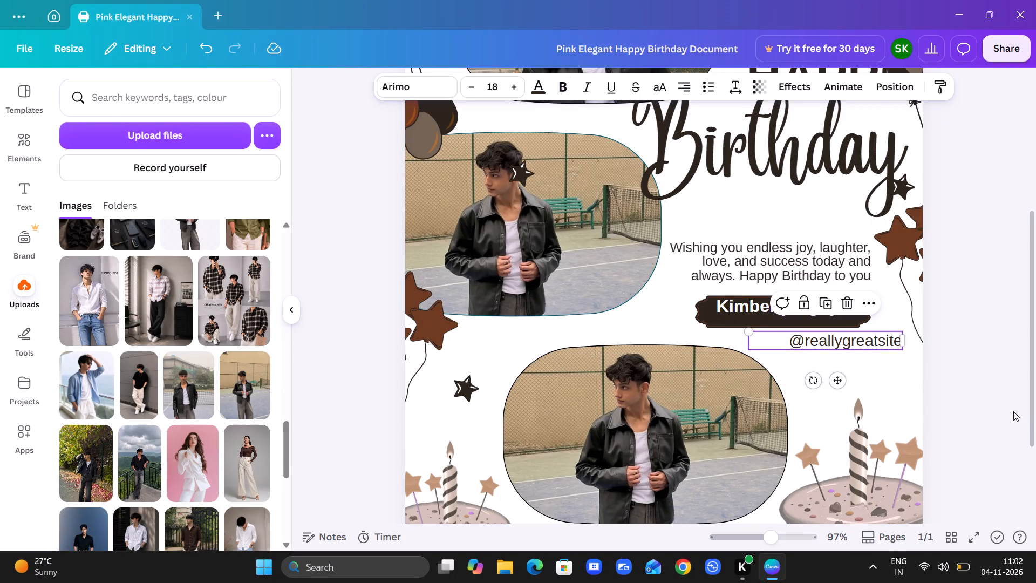
click(1032, 415)
Download the finished birthday page as a PDF with the Digital preset.
scroll(629, 367, down, 3)
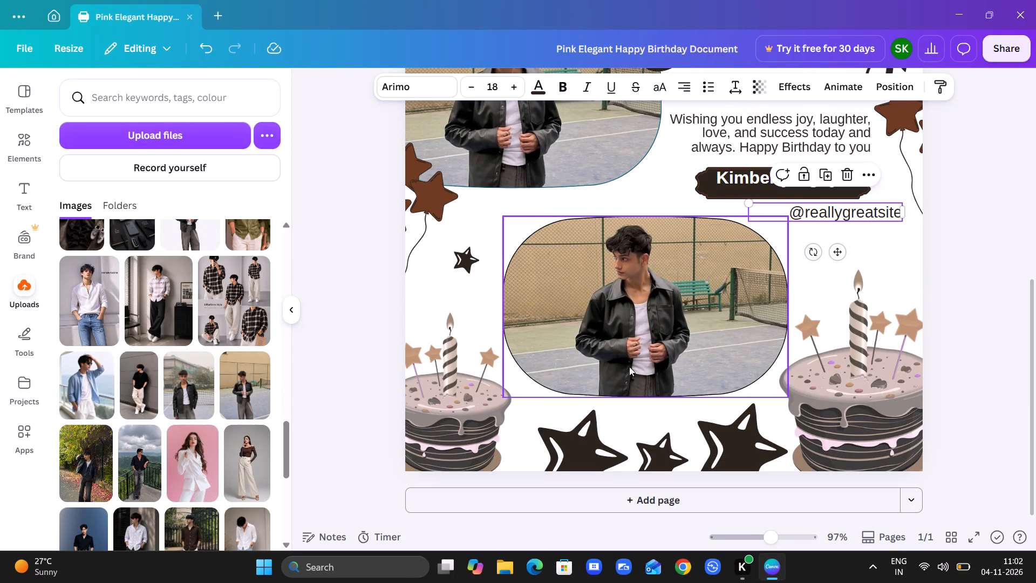
scroll(629, 367, down, 1)
scroll(629, 367, up, 1)
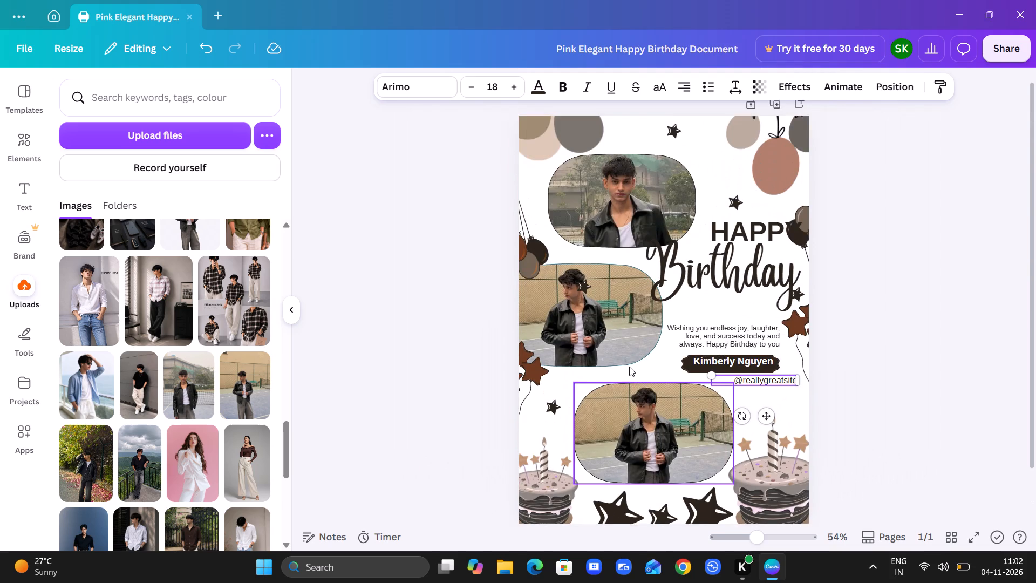
scroll(629, 367, up, 1)
click(1016, 41)
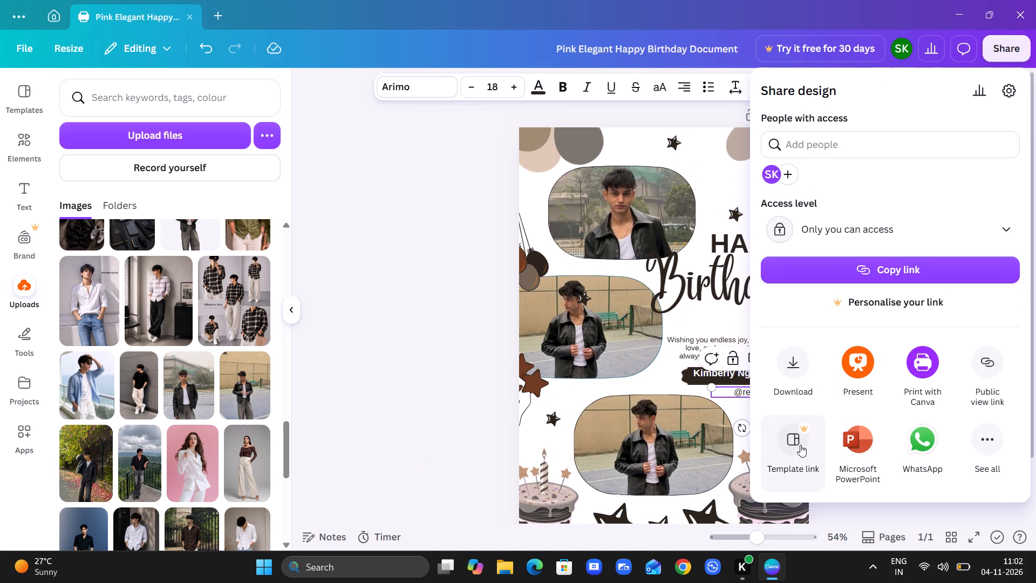
click(790, 385)
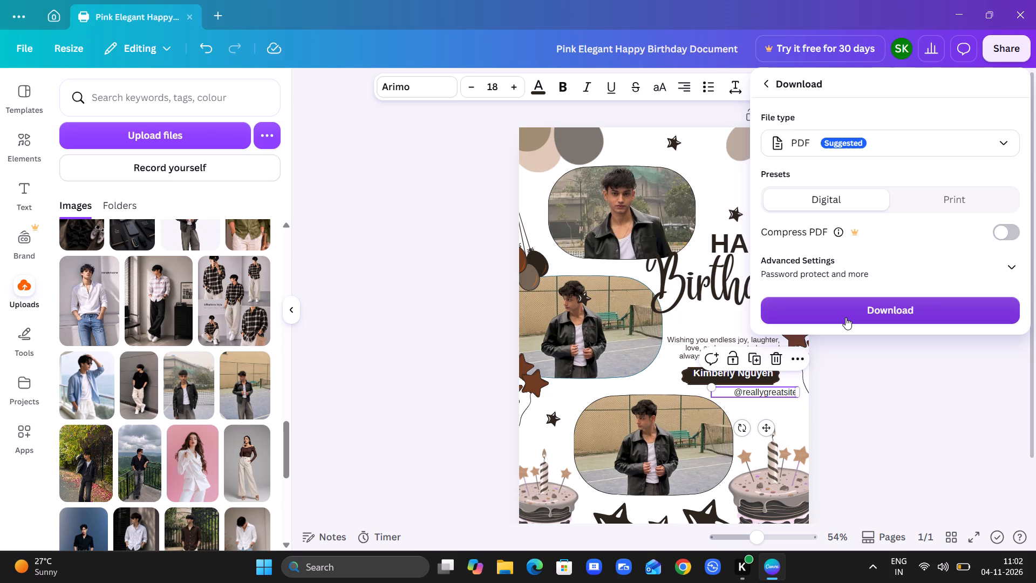
click(849, 313)
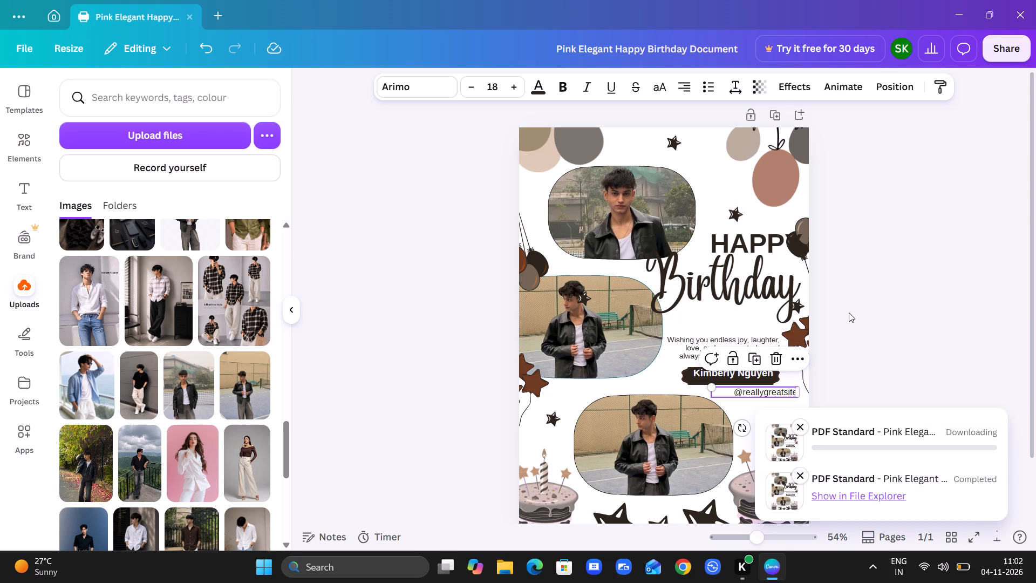
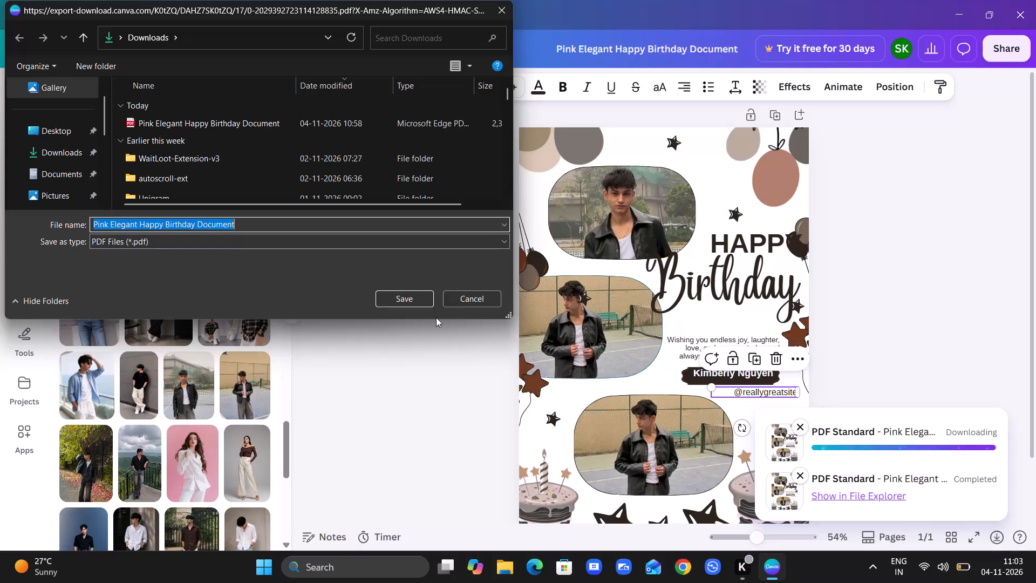
Save the PDF to Downloads as Pink Elegant Happy Birthday Document, replacing the existing file of that name.
click(408, 300)
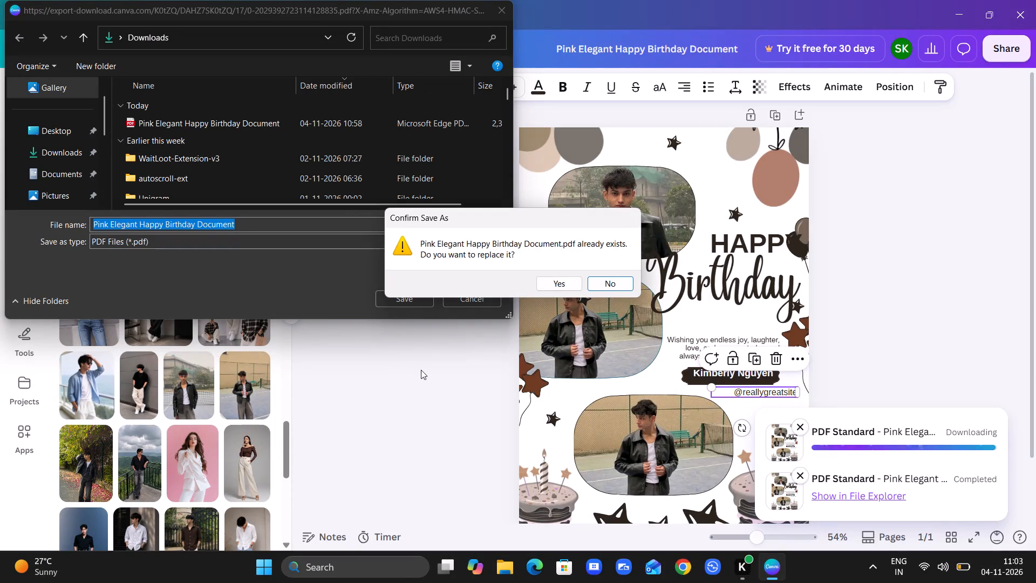
click(560, 280)
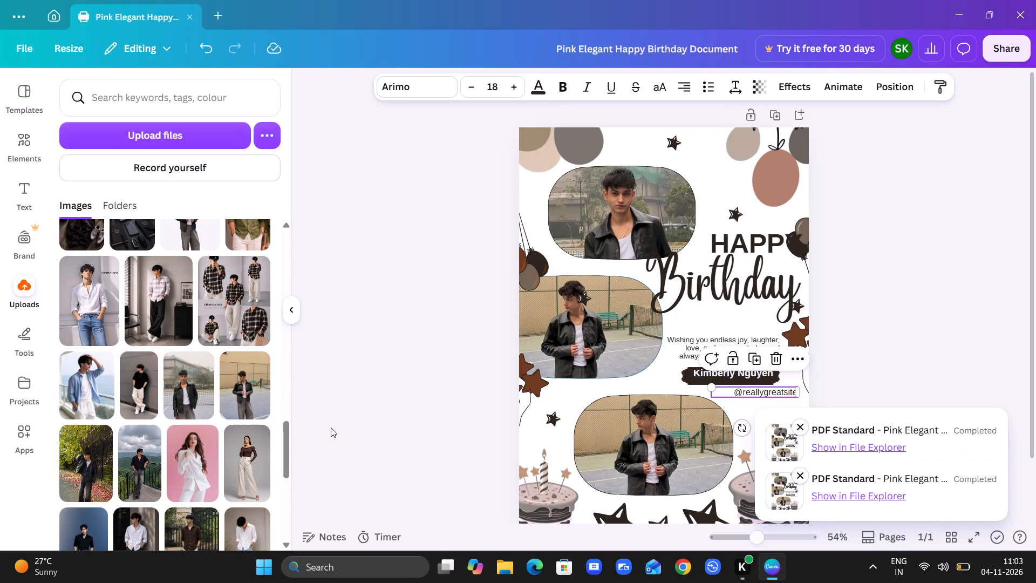
Find the Pink Minimalist Romantic Couple Photo Collage Document template and apply it to the page.
click(20, 102)
scroll(167, 455, down, 1)
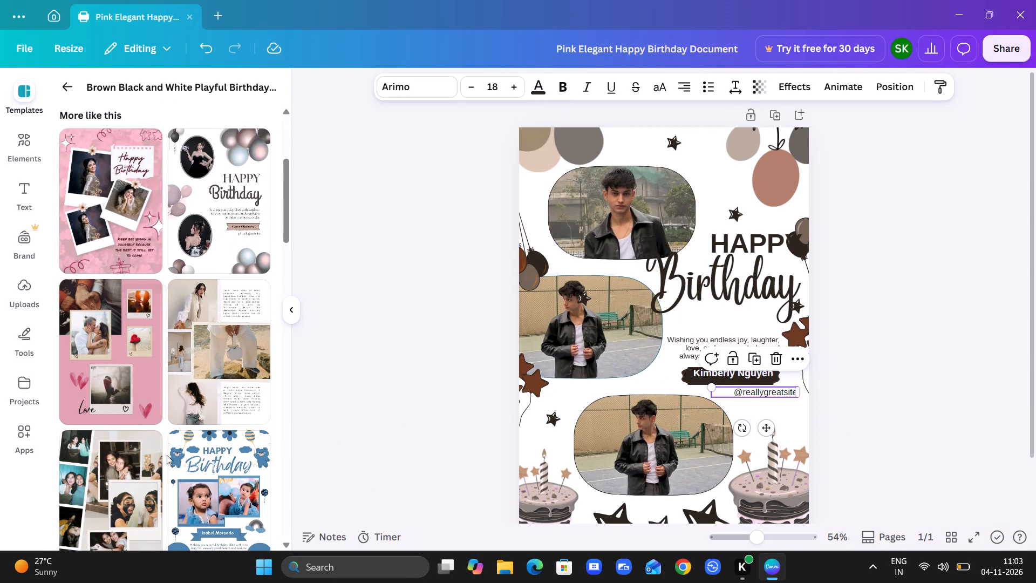
scroll(167, 455, down, 2)
click(94, 325)
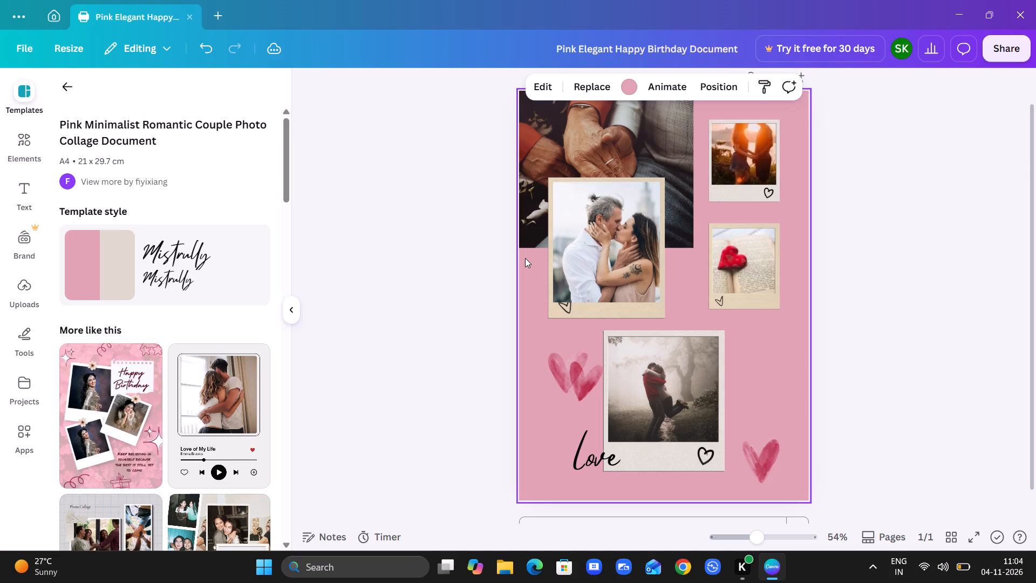
Move the large hands photo and the kissing-couple polaroid together down and slightly left on the page.
click(637, 249)
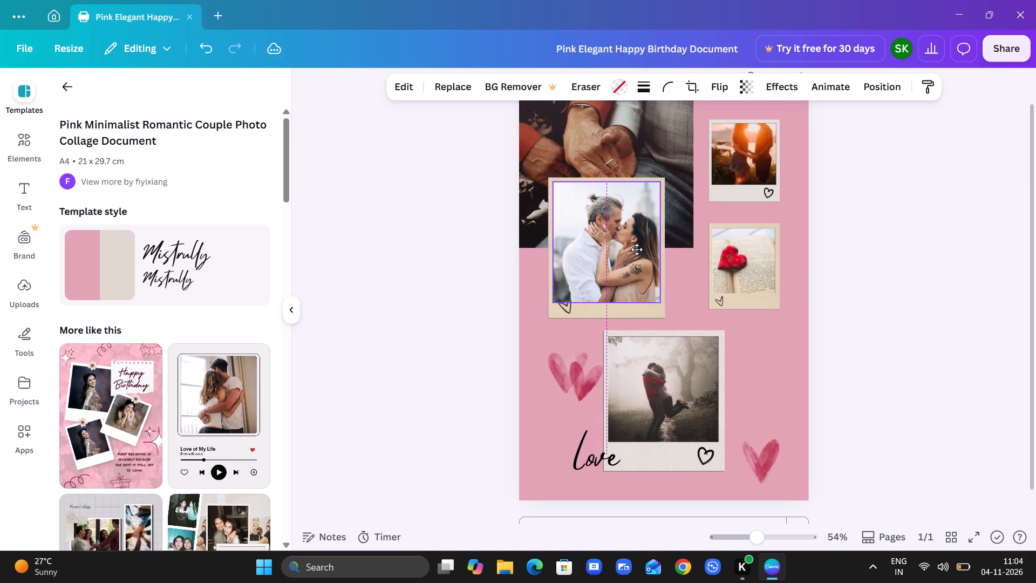
drag(409, 234, 702, 208)
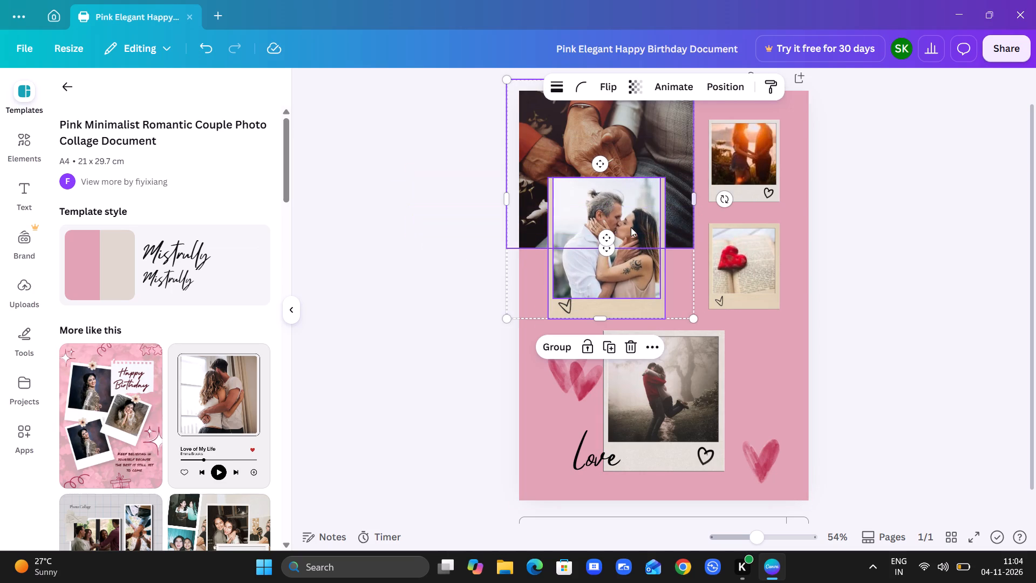
drag(631, 227, 610, 274)
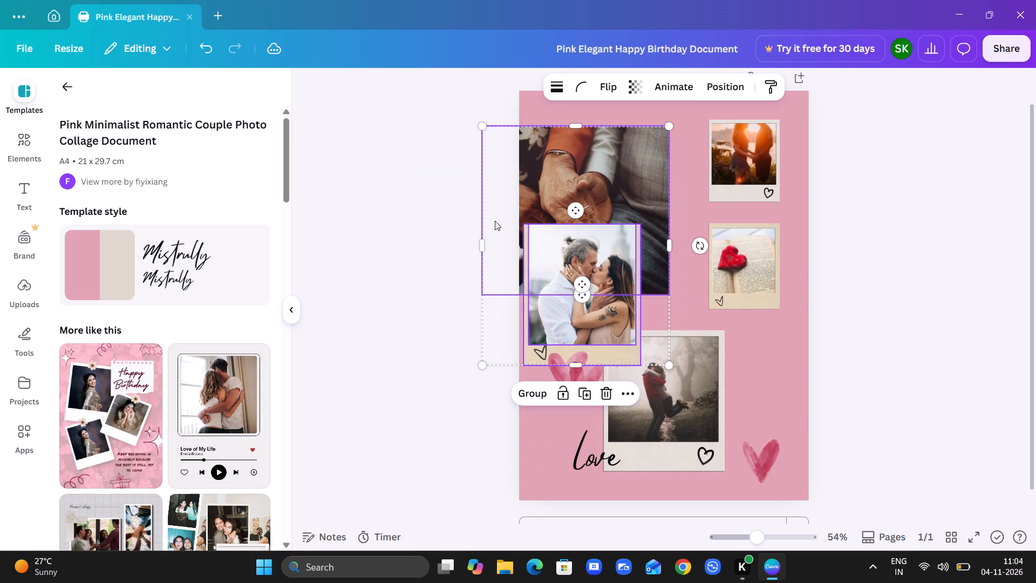
click(422, 211)
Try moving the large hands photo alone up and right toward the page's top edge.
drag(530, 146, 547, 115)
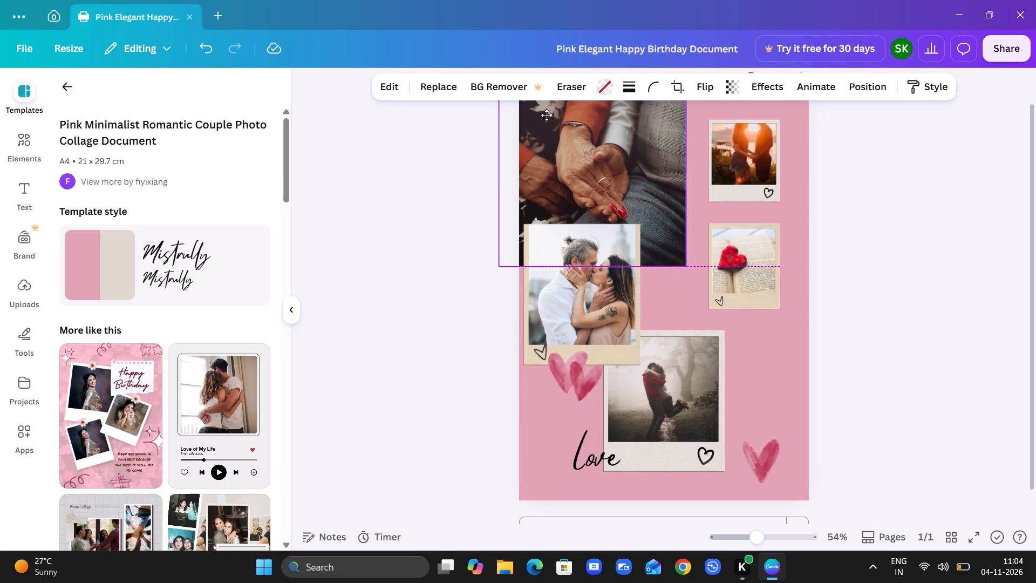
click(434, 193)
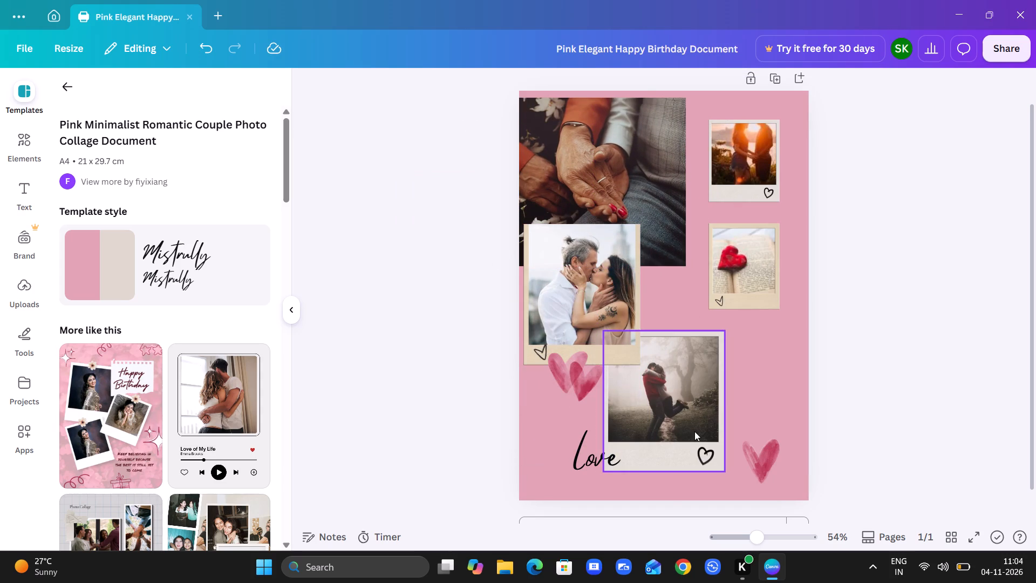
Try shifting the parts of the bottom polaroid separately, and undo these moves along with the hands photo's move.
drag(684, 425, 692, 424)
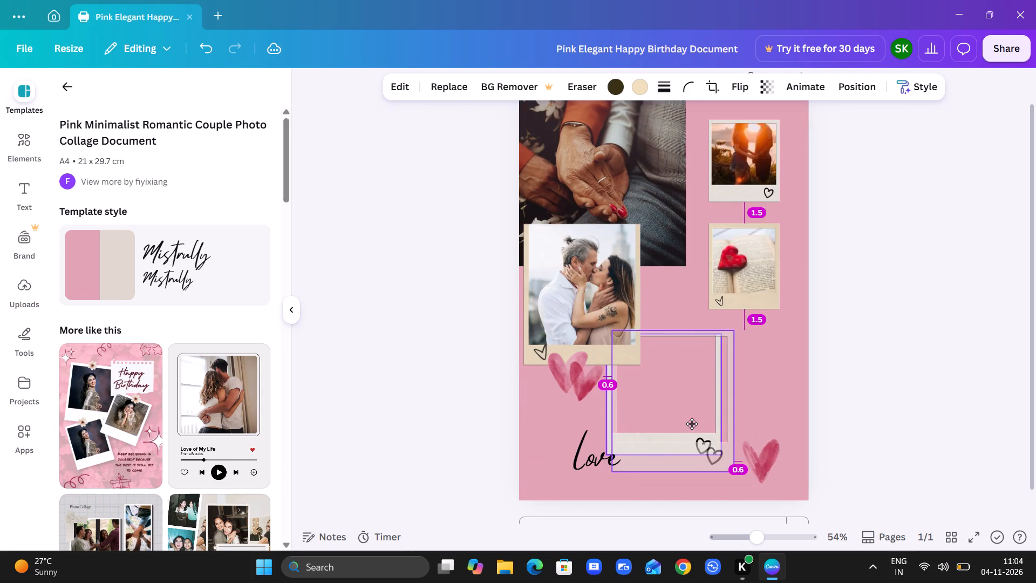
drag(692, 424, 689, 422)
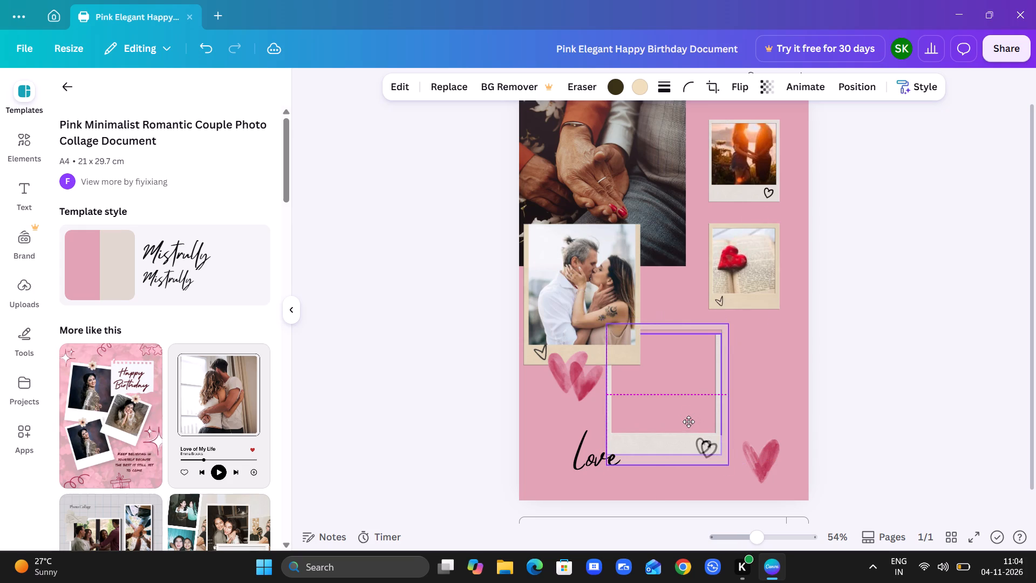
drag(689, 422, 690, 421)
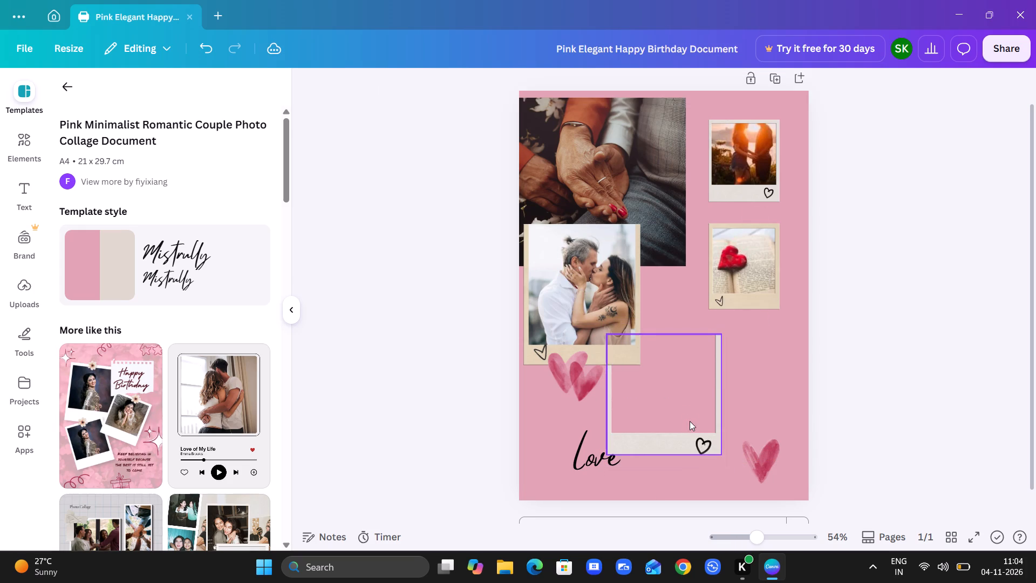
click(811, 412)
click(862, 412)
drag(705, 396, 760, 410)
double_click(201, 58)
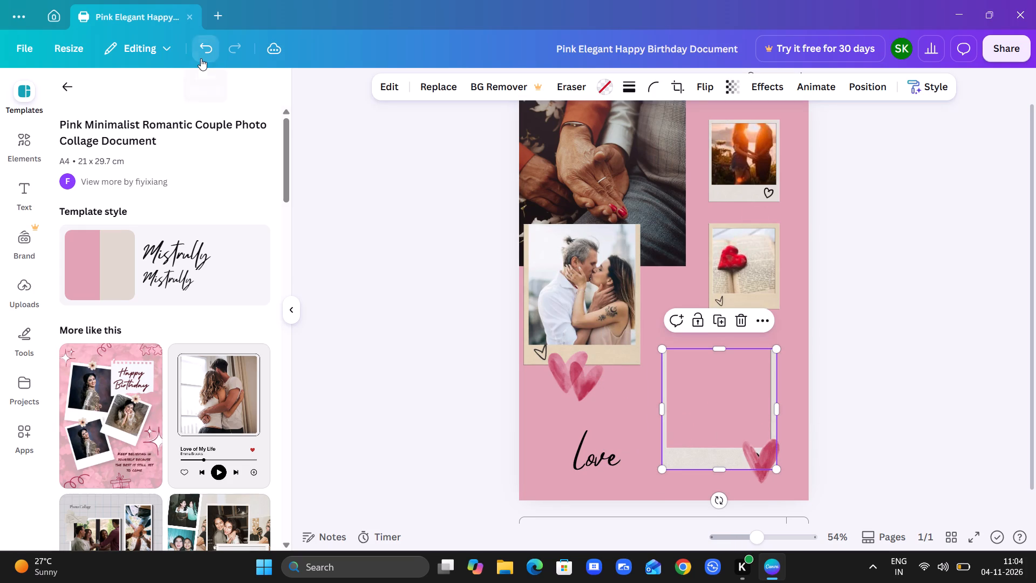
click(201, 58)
Move the bottom polaroid, the Love text and the lower-right heart together slightly down and right.
drag(430, 449, 800, 447)
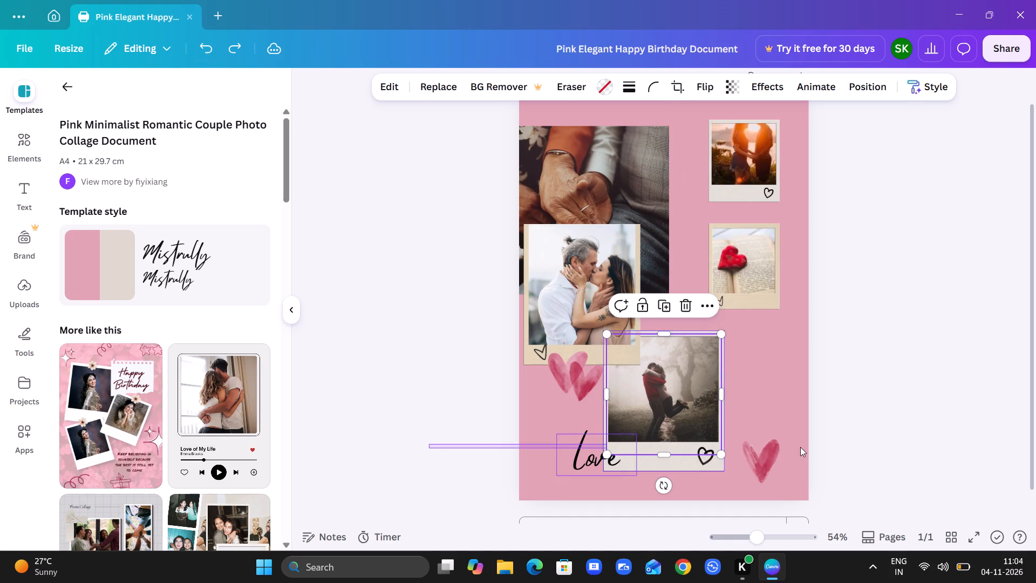
drag(800, 447, 803, 447)
drag(731, 367, 789, 391)
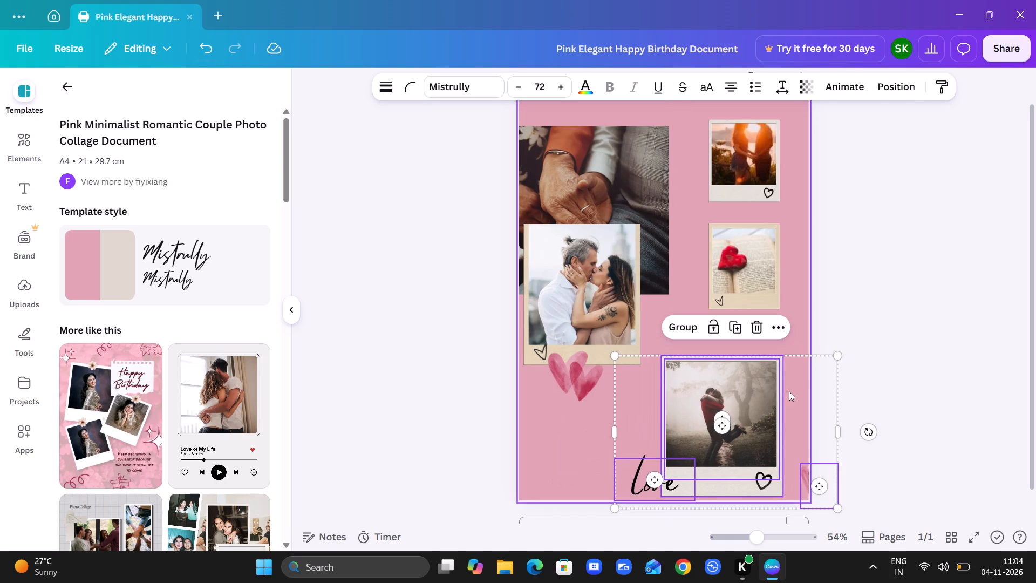
drag(743, 378, 719, 376)
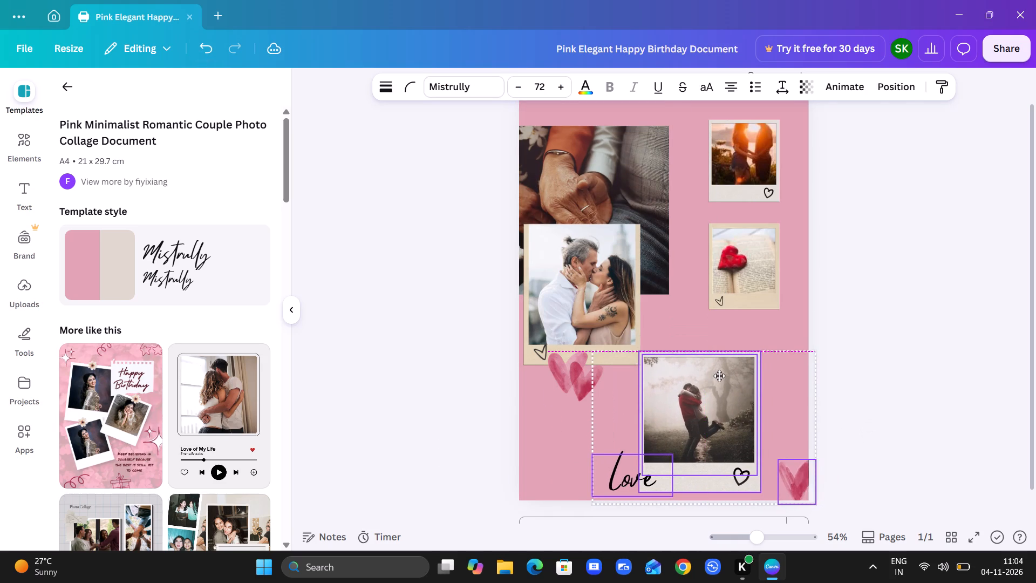
drag(719, 376, 717, 376)
click(372, 418)
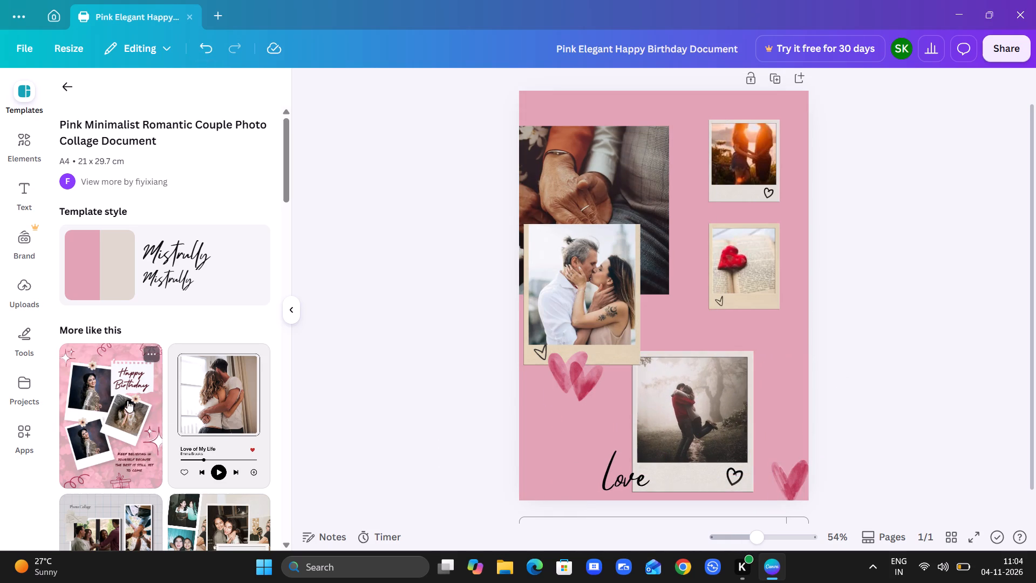
Fill the kissing-couple polaroid with the uploaded cartoon boy in headphones on a plain blue background.
click(16, 290)
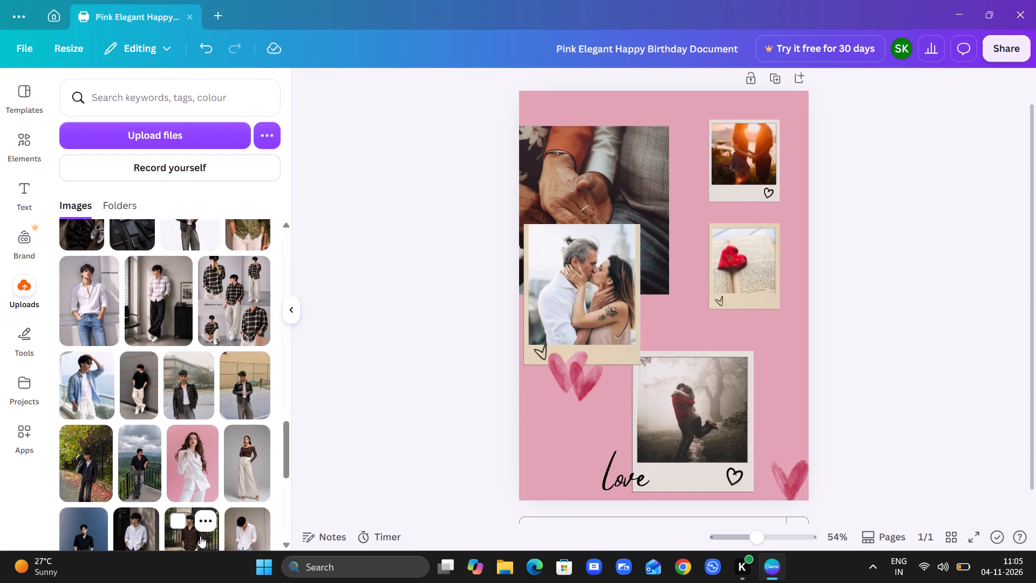
scroll(172, 490, down, 4)
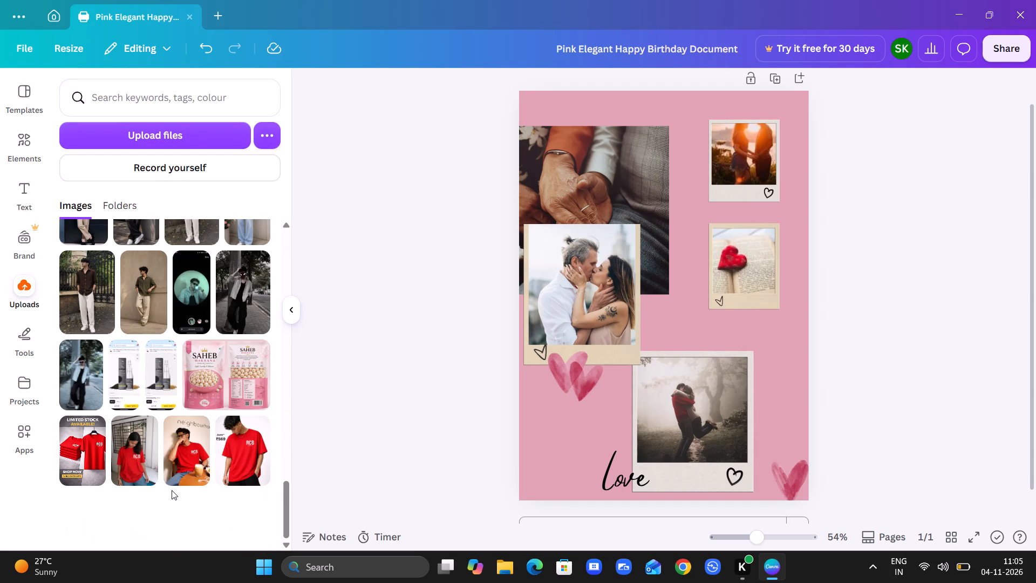
scroll(172, 490, up, 2)
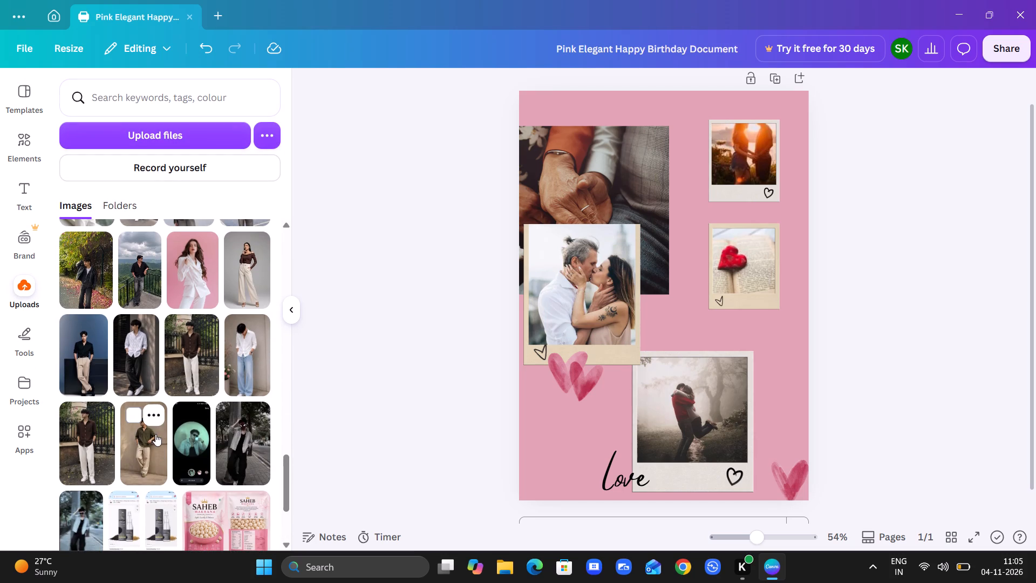
scroll(91, 375, up, 2)
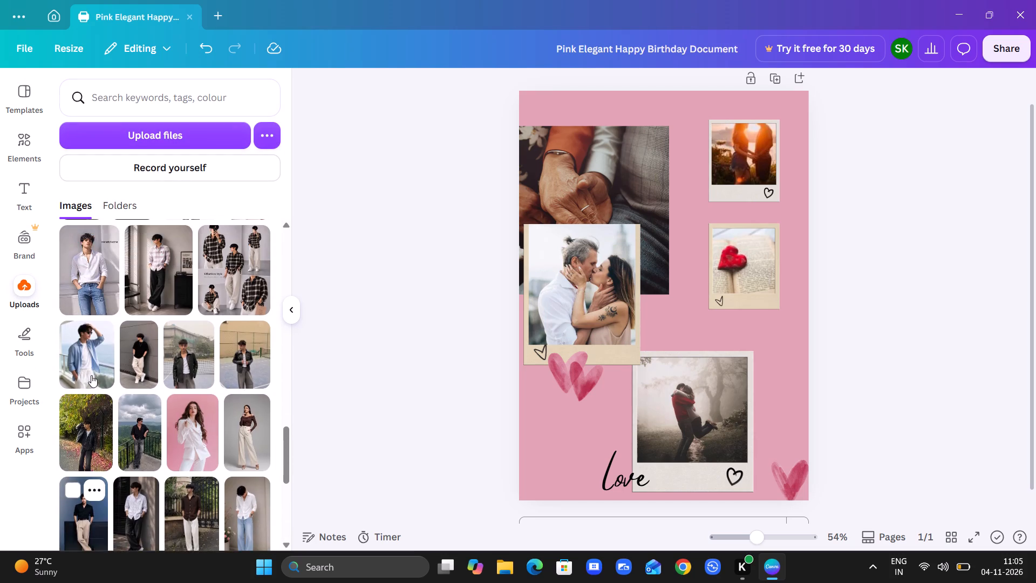
scroll(91, 375, up, 6)
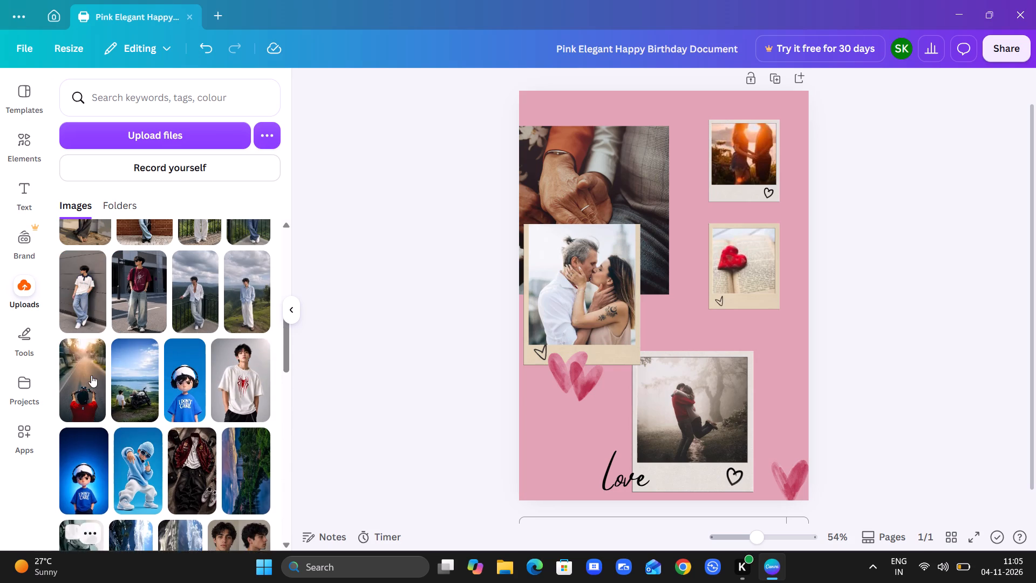
scroll(91, 375, up, 1)
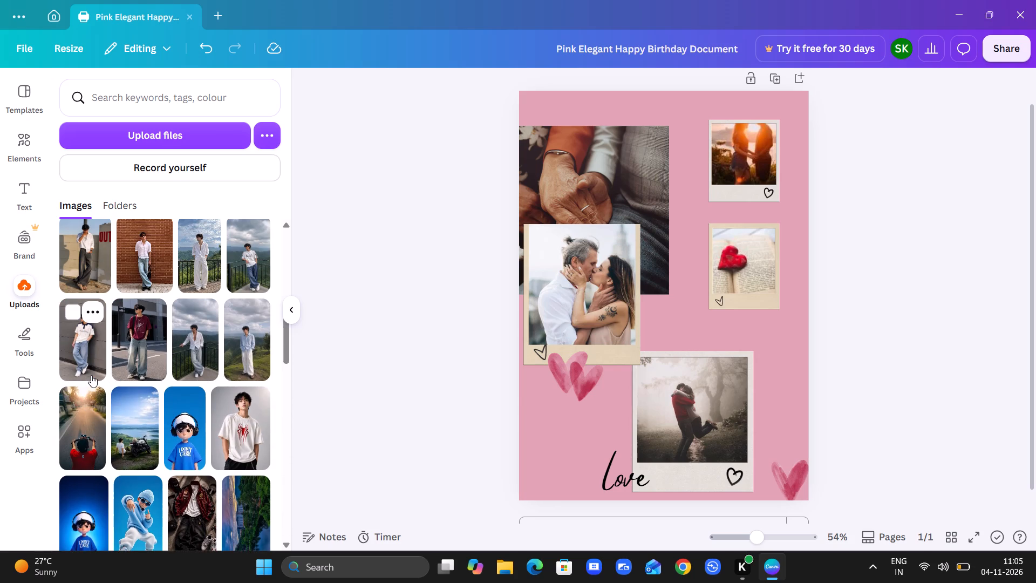
drag(182, 433, 558, 263)
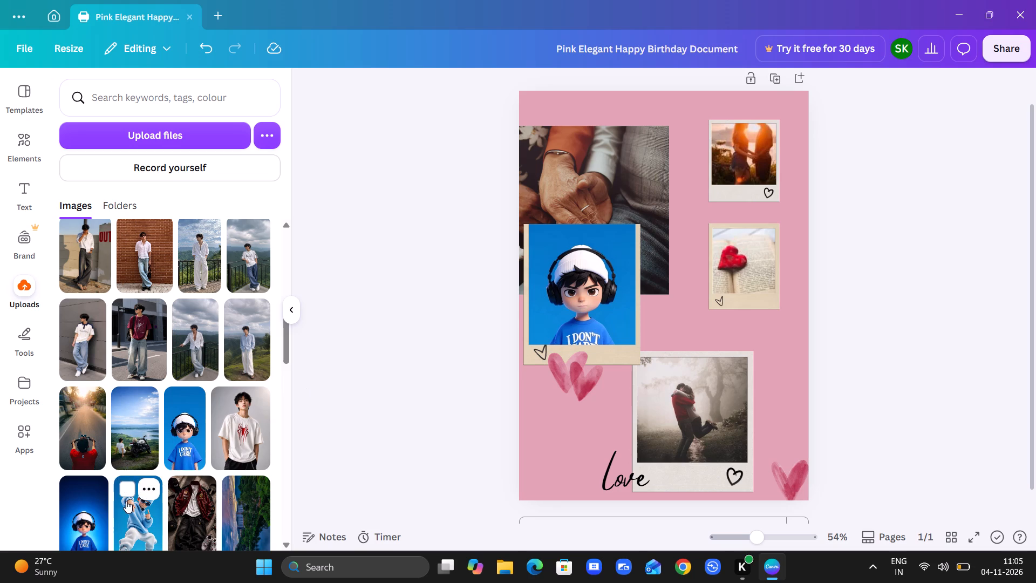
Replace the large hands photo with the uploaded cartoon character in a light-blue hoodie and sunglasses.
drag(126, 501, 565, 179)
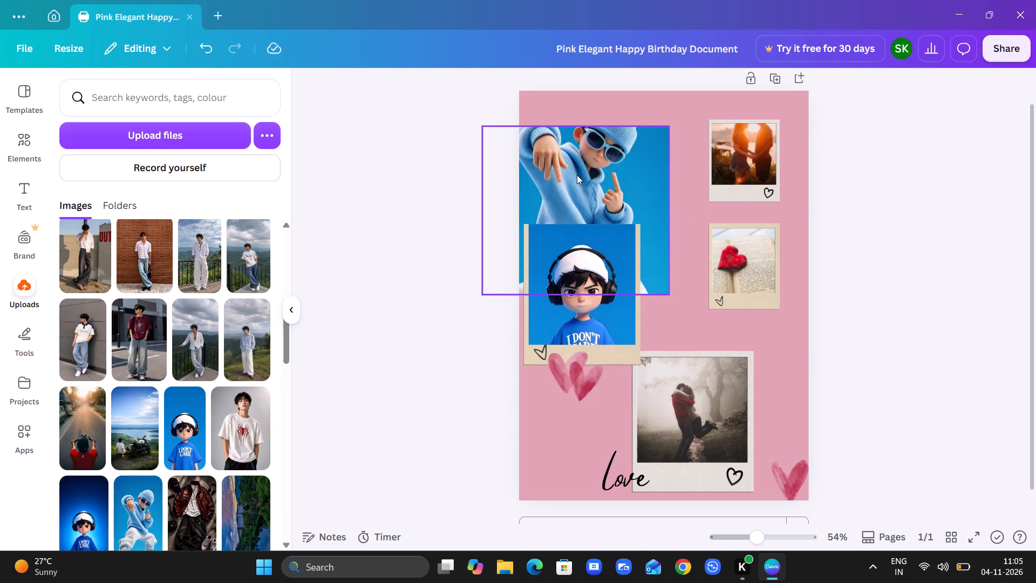
Move the large upper-left photo up and slightly right, close to the page's top edge.
drag(577, 175, 593, 154)
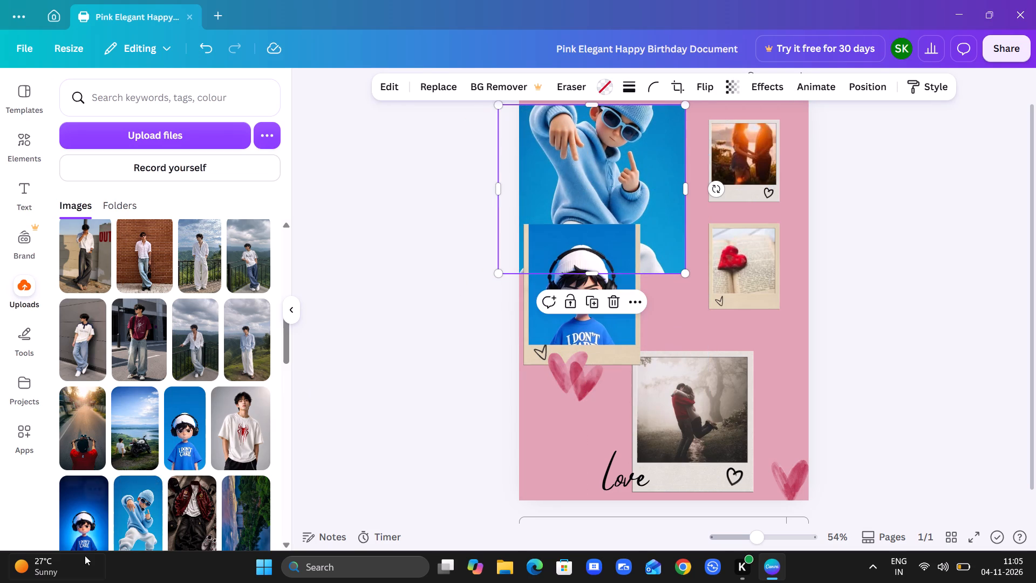
Fill the top-right polaroid with the uploaded cartoon boy in headphones on the glowing dark-blue background.
drag(82, 545, 712, 138)
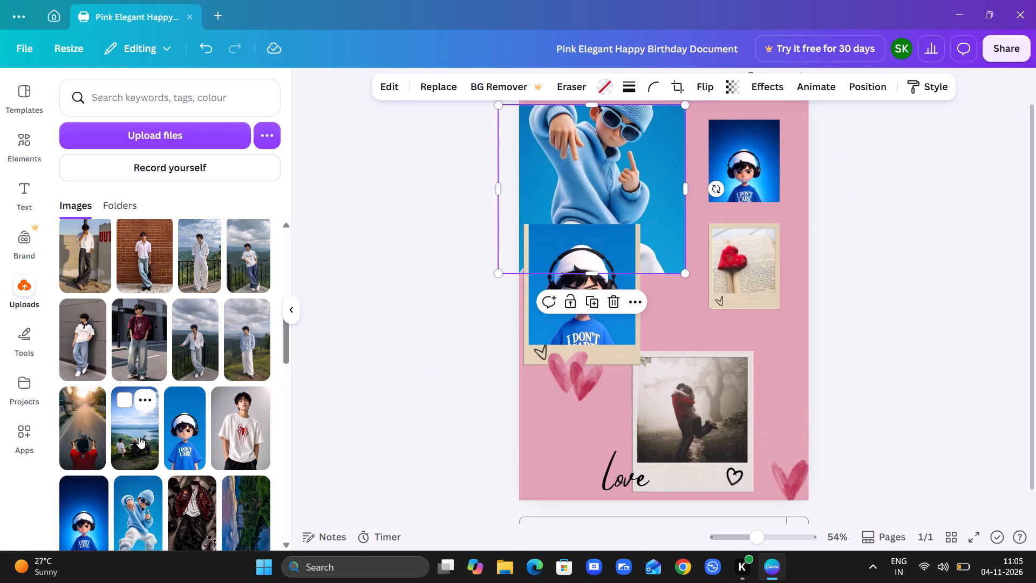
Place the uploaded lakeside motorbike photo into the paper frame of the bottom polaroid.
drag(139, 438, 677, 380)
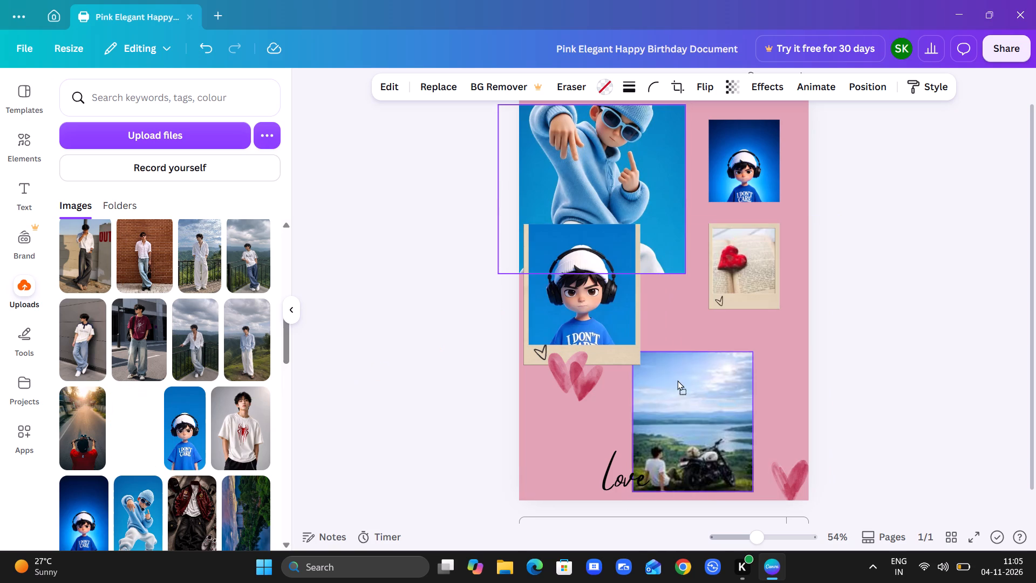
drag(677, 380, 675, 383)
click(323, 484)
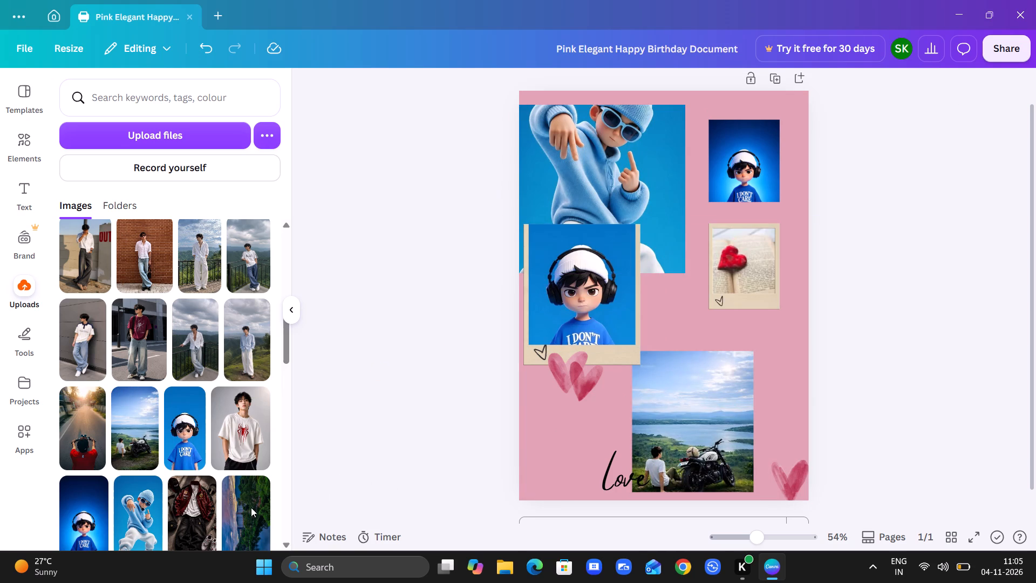
Remove the lakeside motorbike photo by moving it off the page, clear of the foggy couple photo.
drag(713, 352, 731, 309)
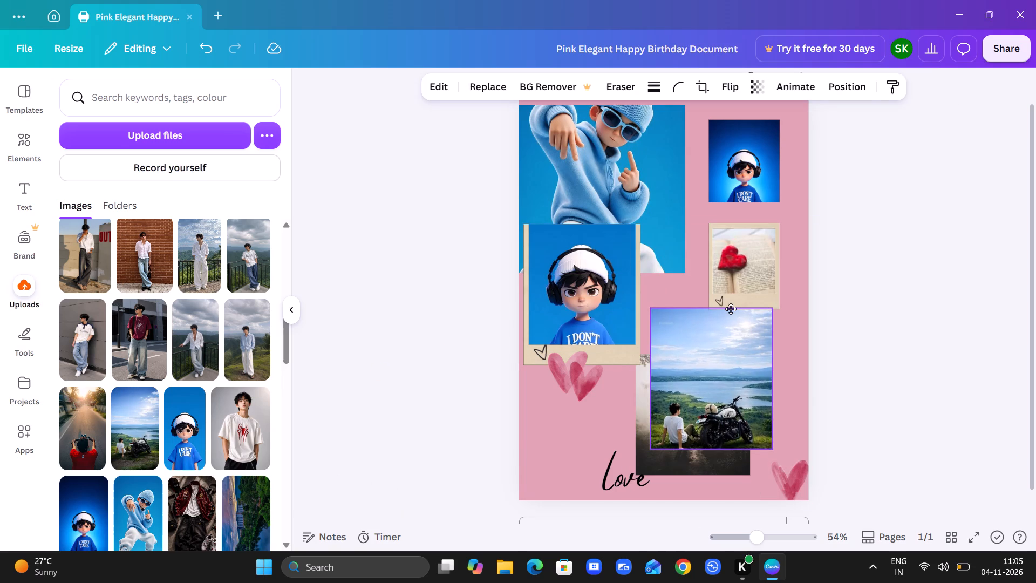
drag(731, 309, 1010, 241)
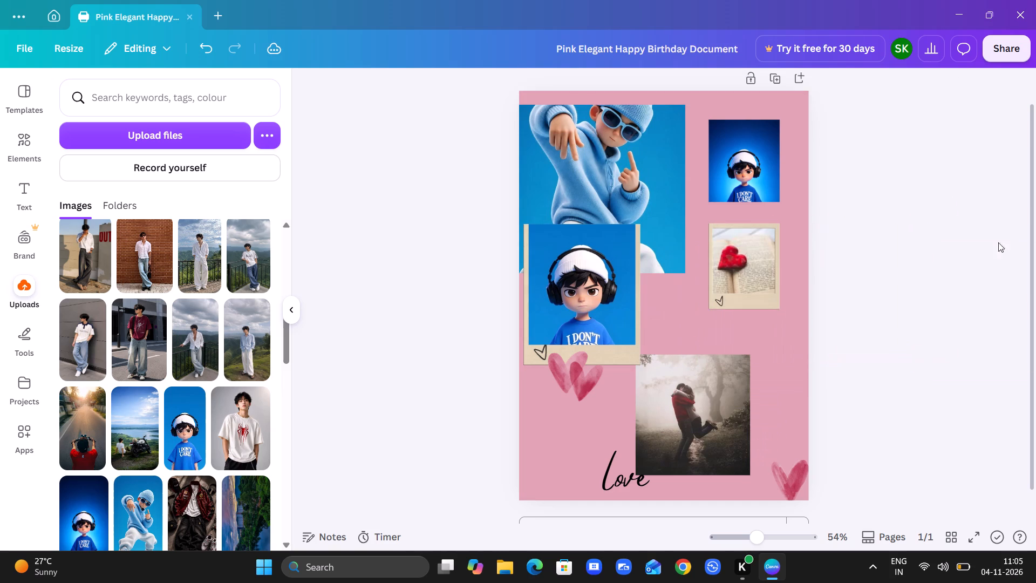
Move the foggy couple photo up and right, placing it below the red-heart polaroid.
drag(645, 404, 669, 374)
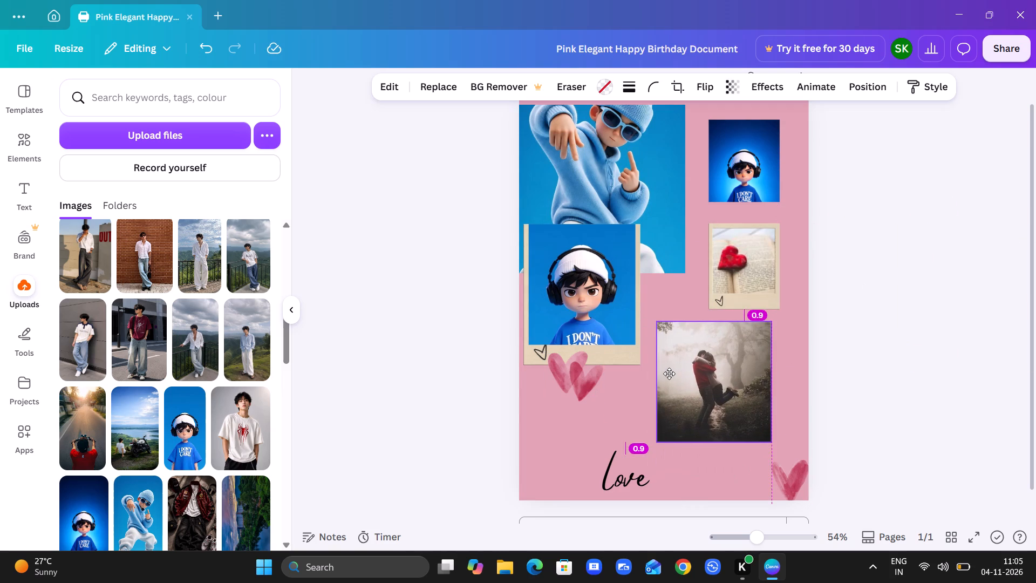
drag(669, 374, 664, 385)
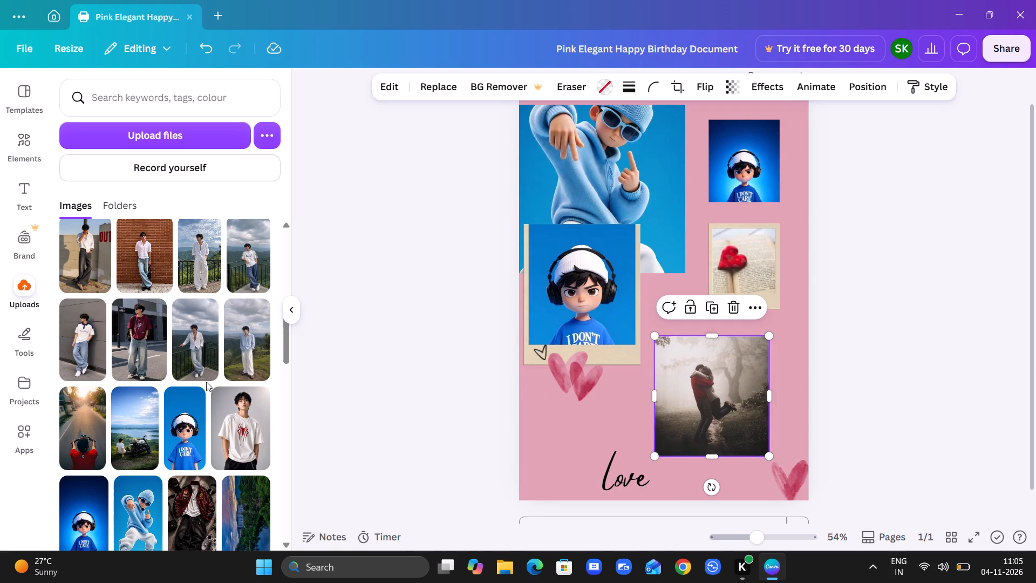
Replace the large upper-left image with the uploaded photo of the white number 23 jersey outfit.
scroll(137, 363, down, 4)
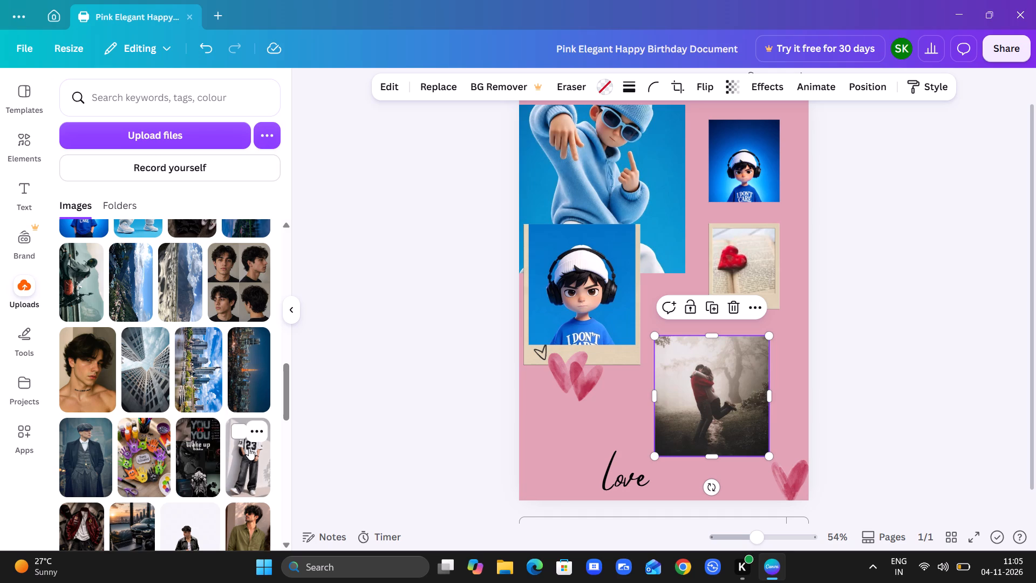
drag(249, 448, 570, 154)
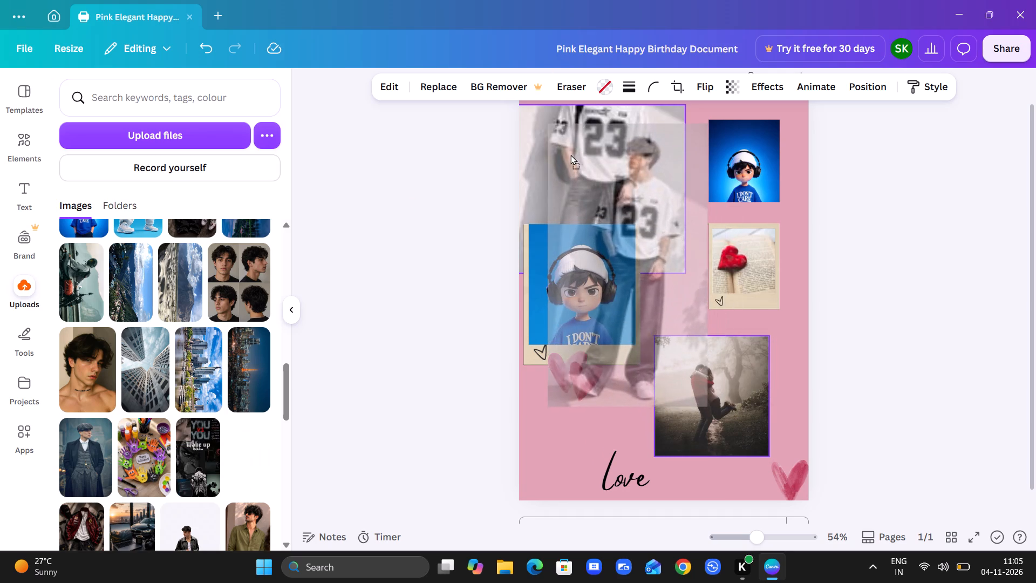
drag(570, 154, 563, 147)
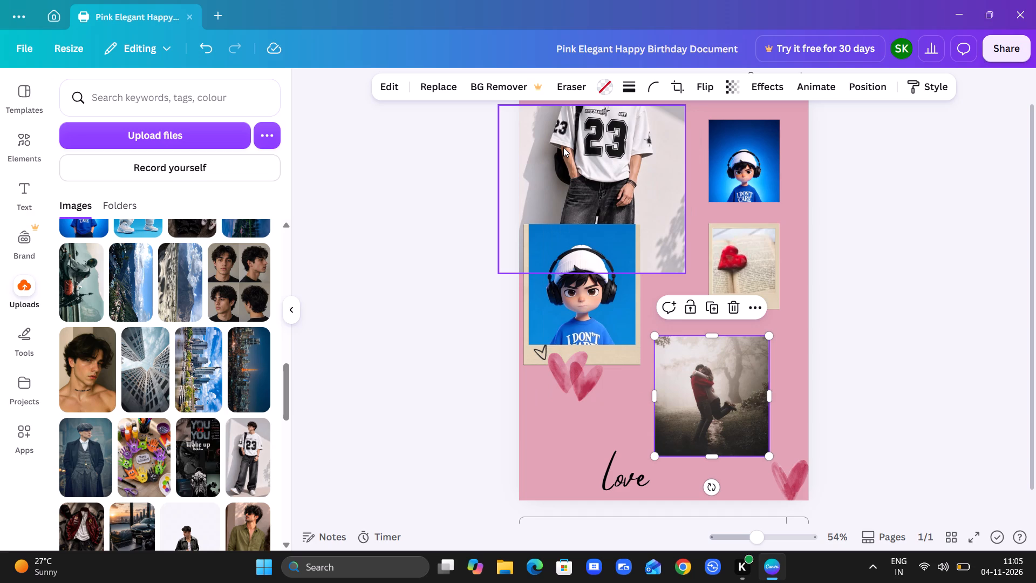
Shift the headphones cartoon photo slightly down and left over its polaroid frame.
drag(556, 317, 582, 335)
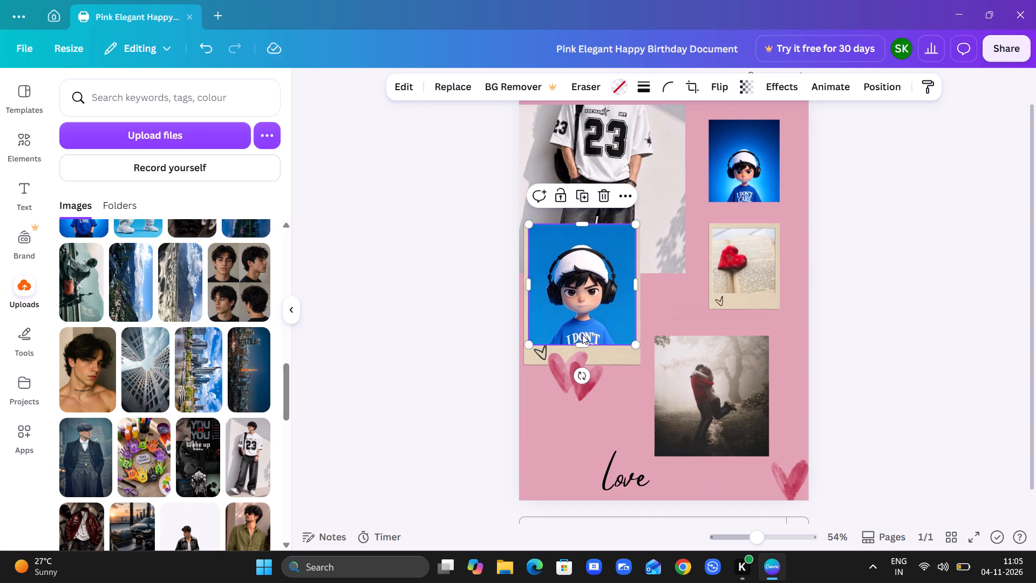
drag(582, 335, 549, 324)
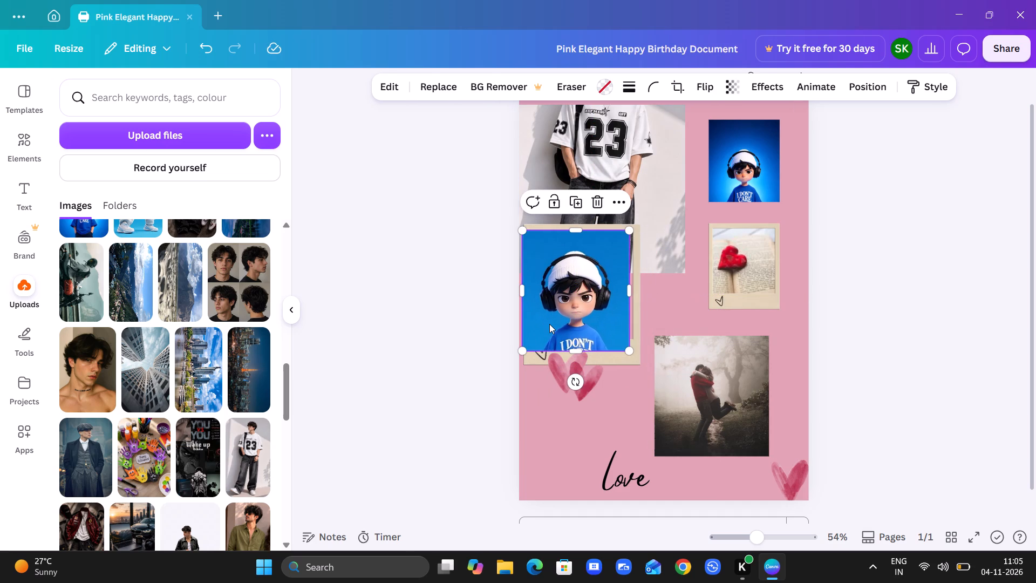
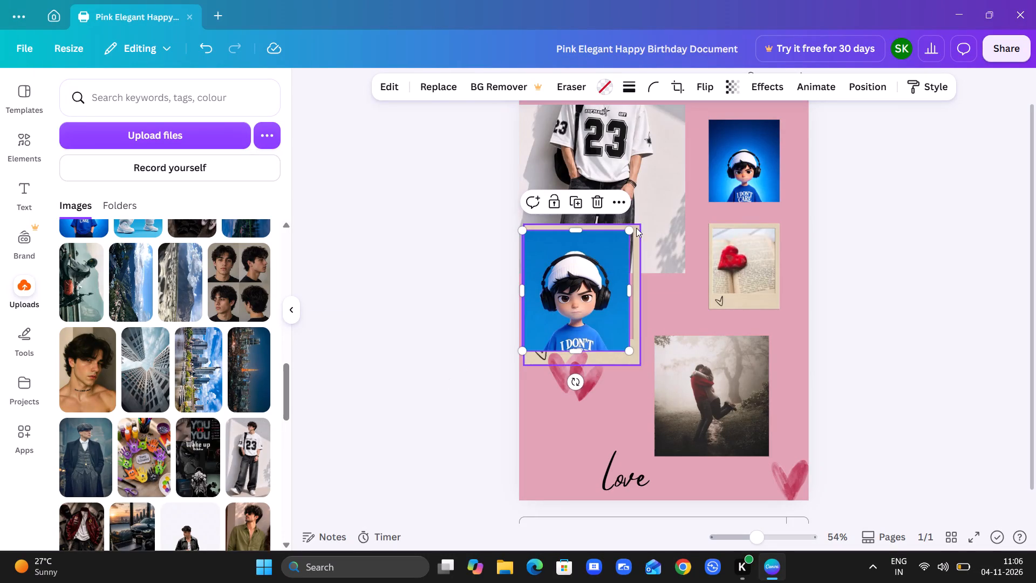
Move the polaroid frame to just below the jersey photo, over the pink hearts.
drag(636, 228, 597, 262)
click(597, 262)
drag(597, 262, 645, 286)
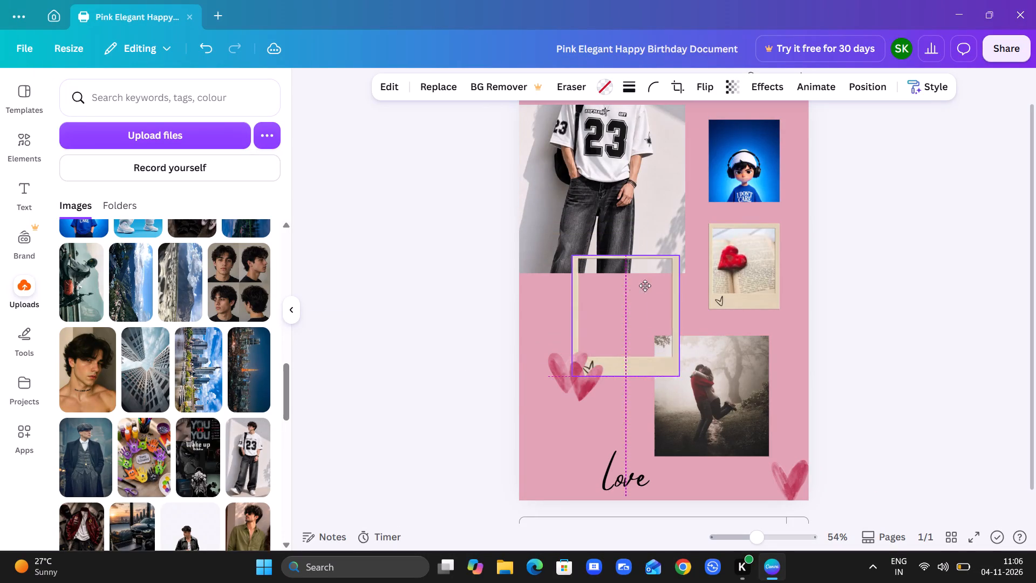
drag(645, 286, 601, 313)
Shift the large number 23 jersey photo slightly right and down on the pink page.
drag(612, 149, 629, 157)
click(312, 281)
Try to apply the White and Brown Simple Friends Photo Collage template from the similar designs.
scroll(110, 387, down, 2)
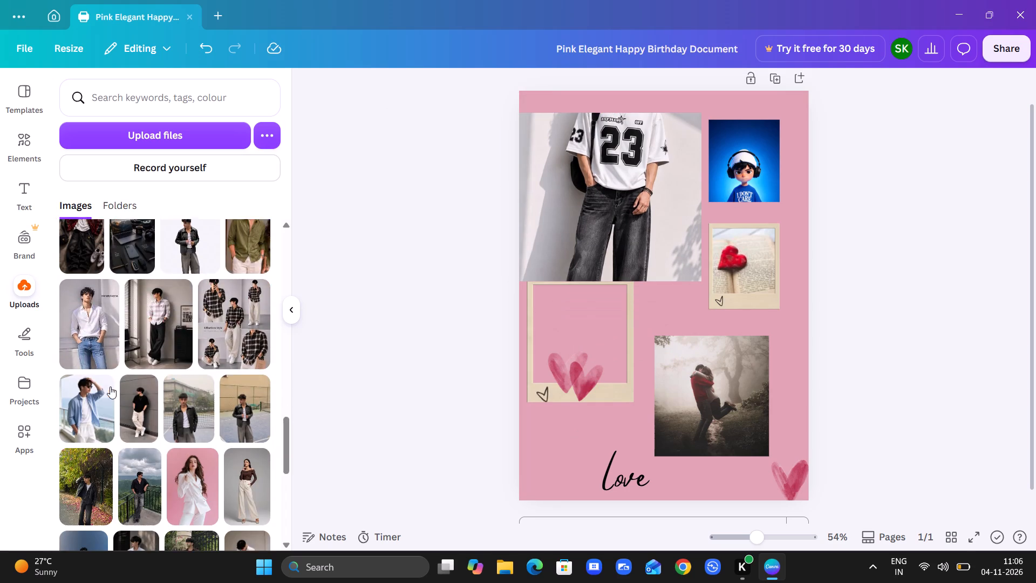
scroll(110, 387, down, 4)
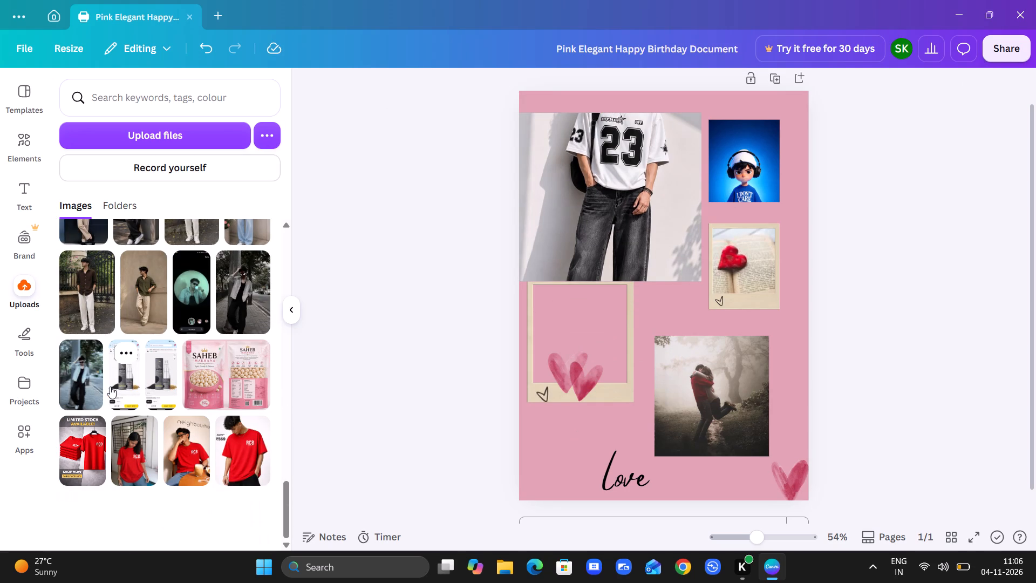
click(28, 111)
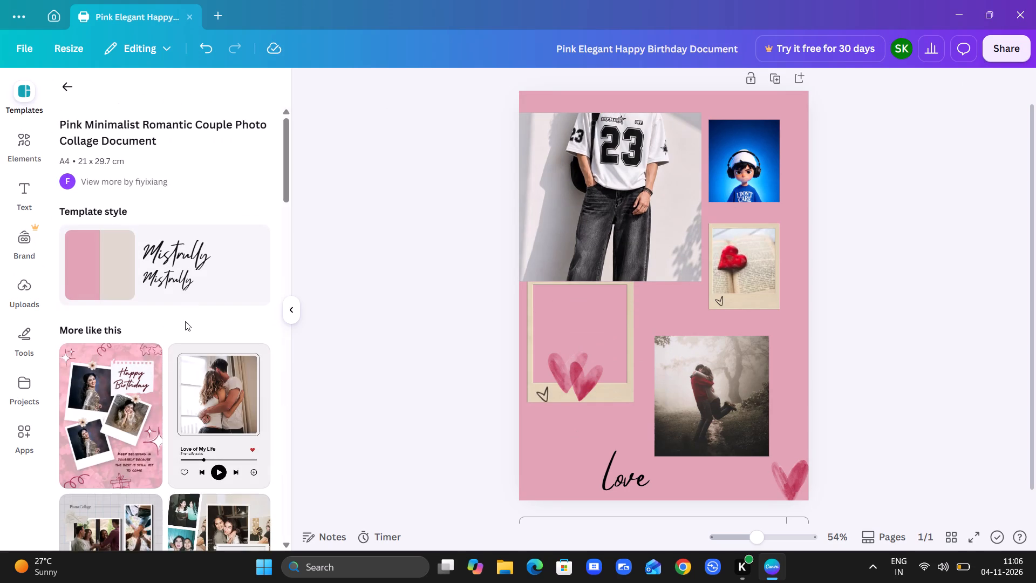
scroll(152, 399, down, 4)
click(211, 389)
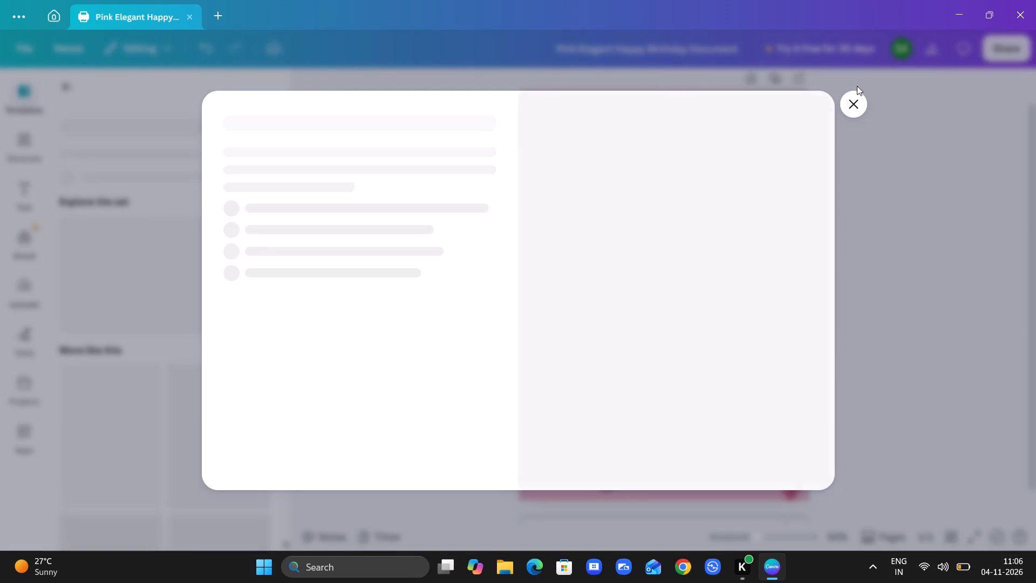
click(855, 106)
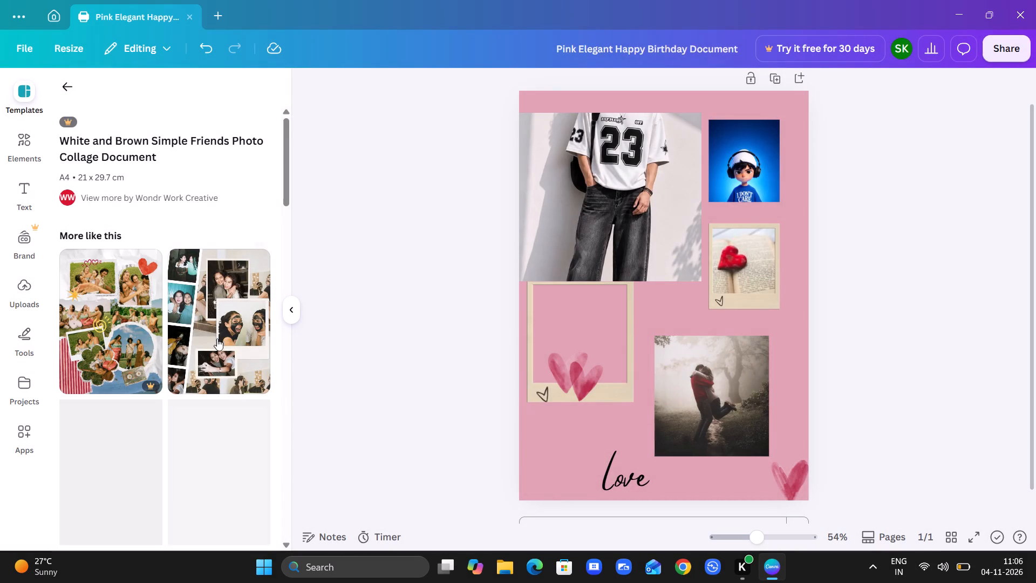
Apply the white and Beige Modern Polaroid Style Friends Photo Collage template to the page.
scroll(213, 341, down, 1)
click(236, 299)
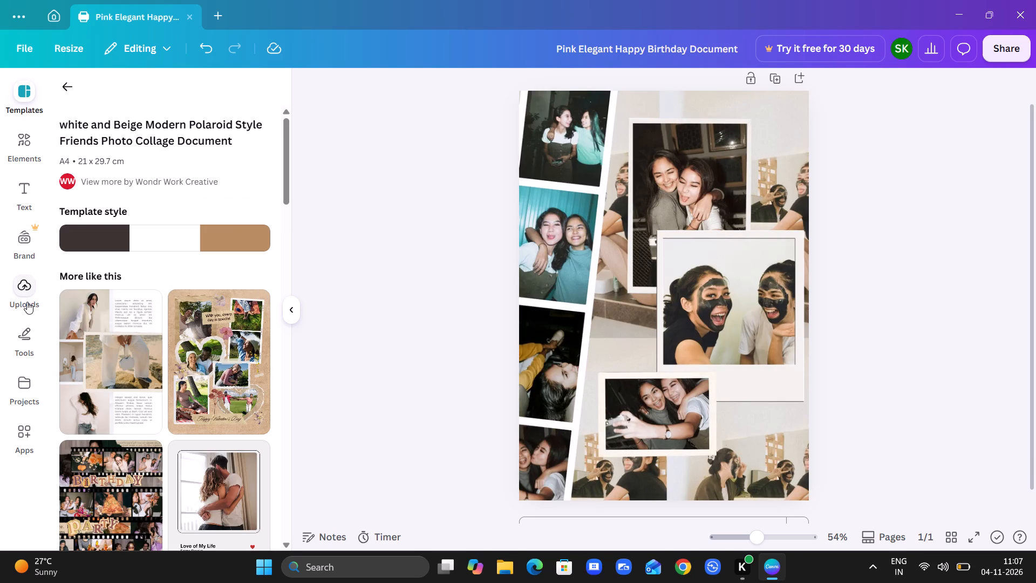
Fill the top frame of the slanted photo strip with the uploaded white shirt and blue jeans photo.
click(27, 302)
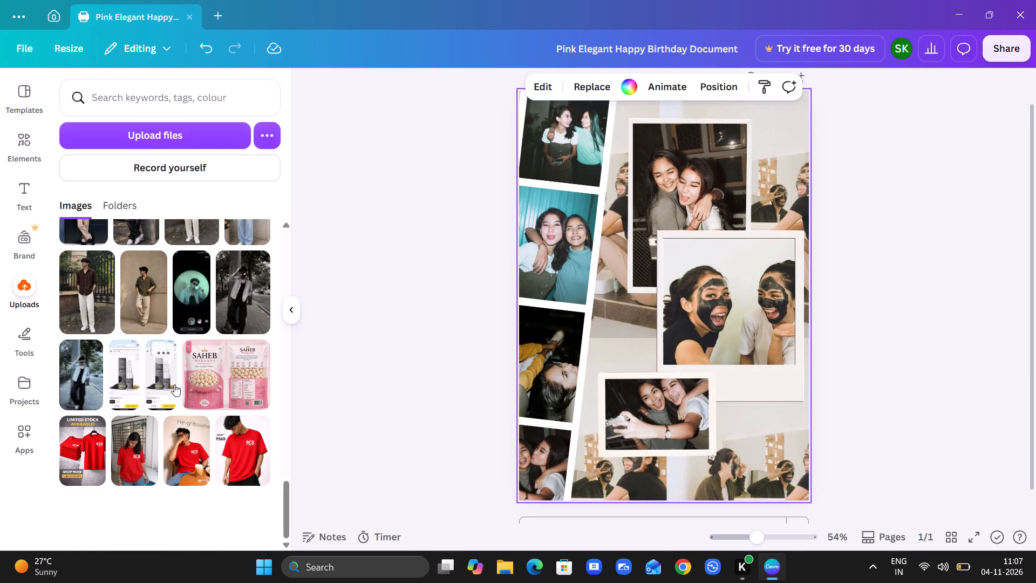
scroll(141, 422, up, 2)
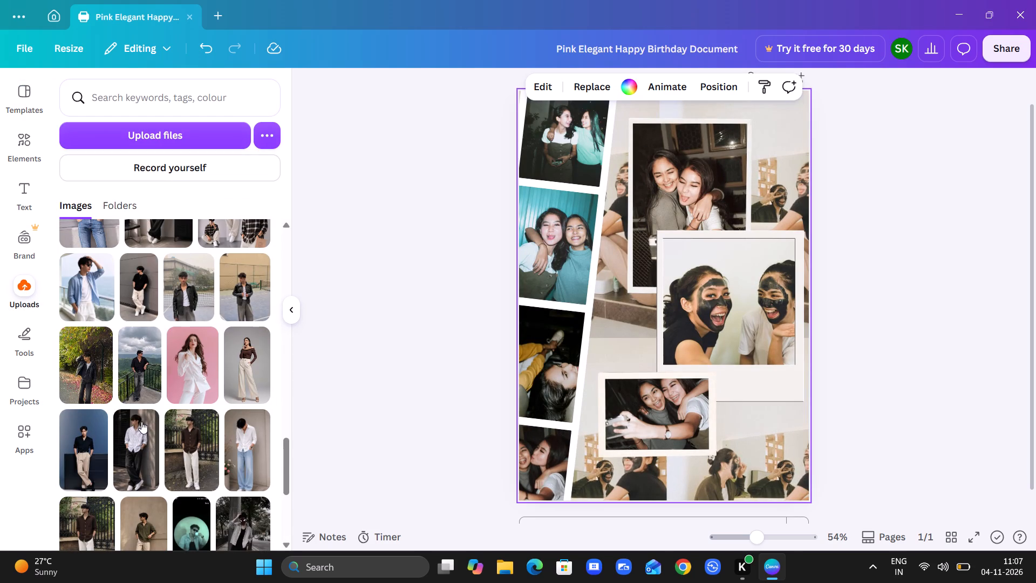
drag(227, 447, 441, 309)
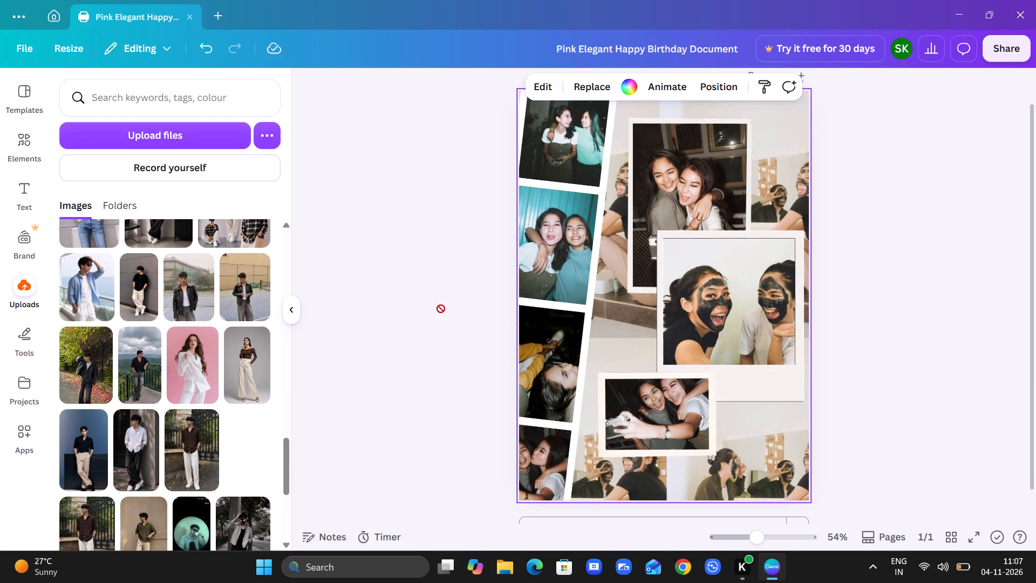
drag(441, 309, 549, 130)
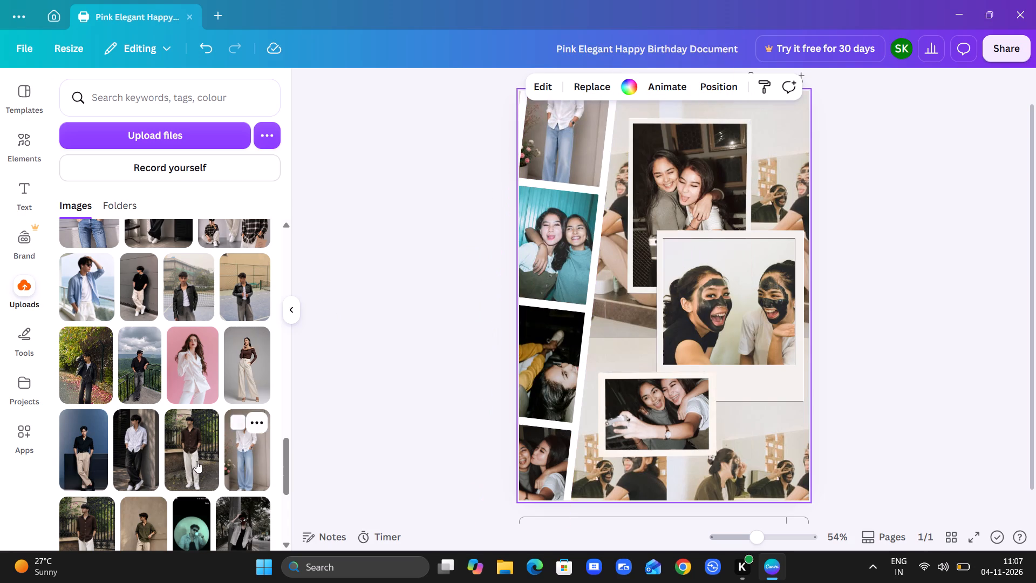
Fill the large upper portrait frame with the uploaded photo of the woman in white on a pink background.
scroll(574, 265, up, 1)
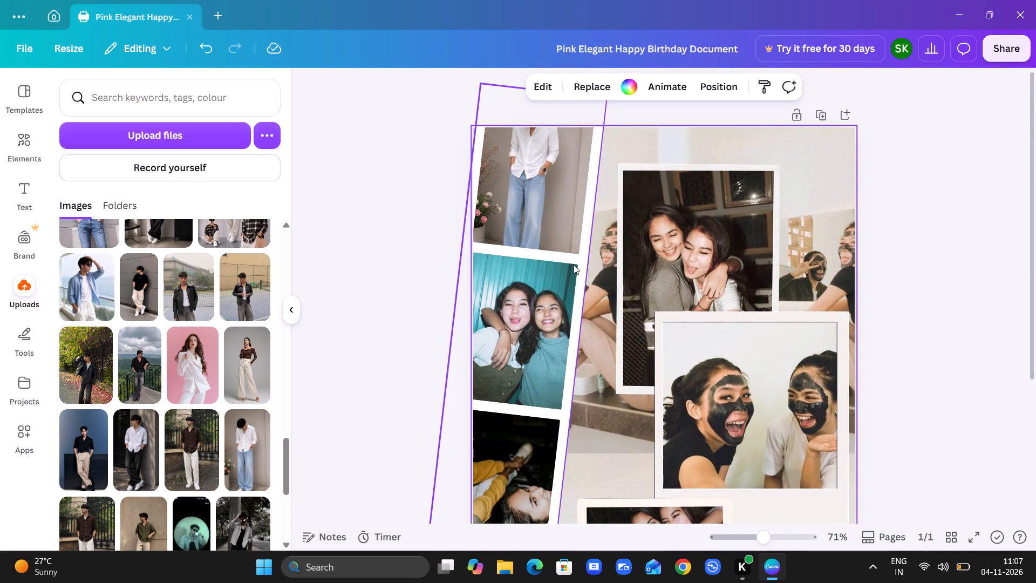
scroll(574, 265, up, 1)
scroll(574, 265, left, 1)
scroll(574, 265, up, 1)
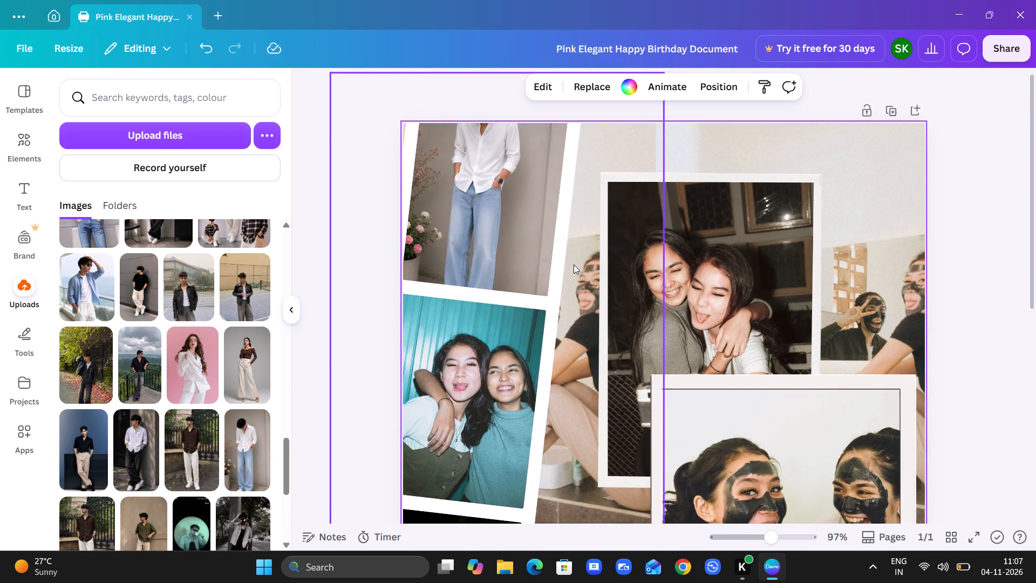
scroll(574, 265, up, 1)
drag(195, 379, 621, 286)
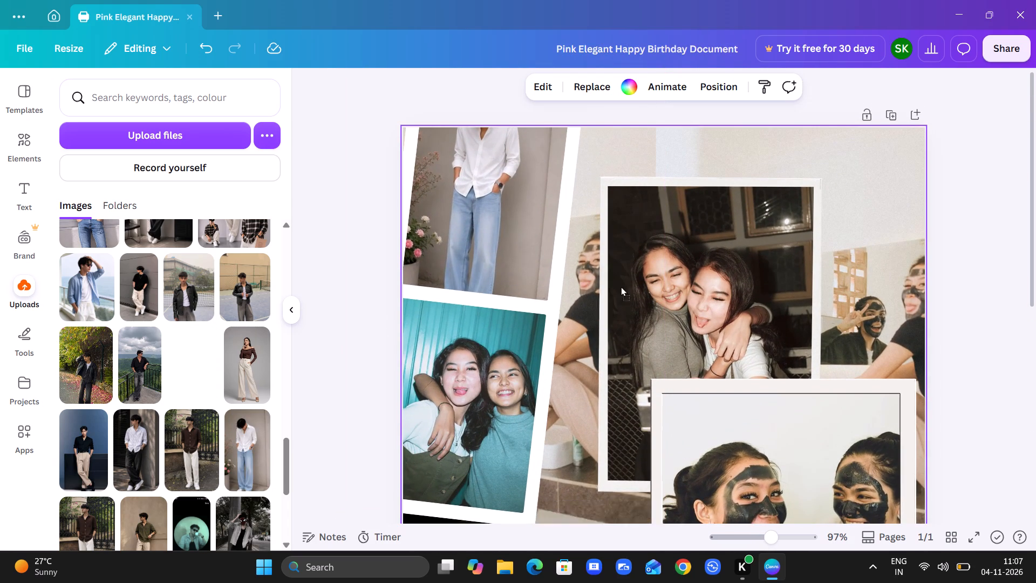
drag(621, 286, 637, 289)
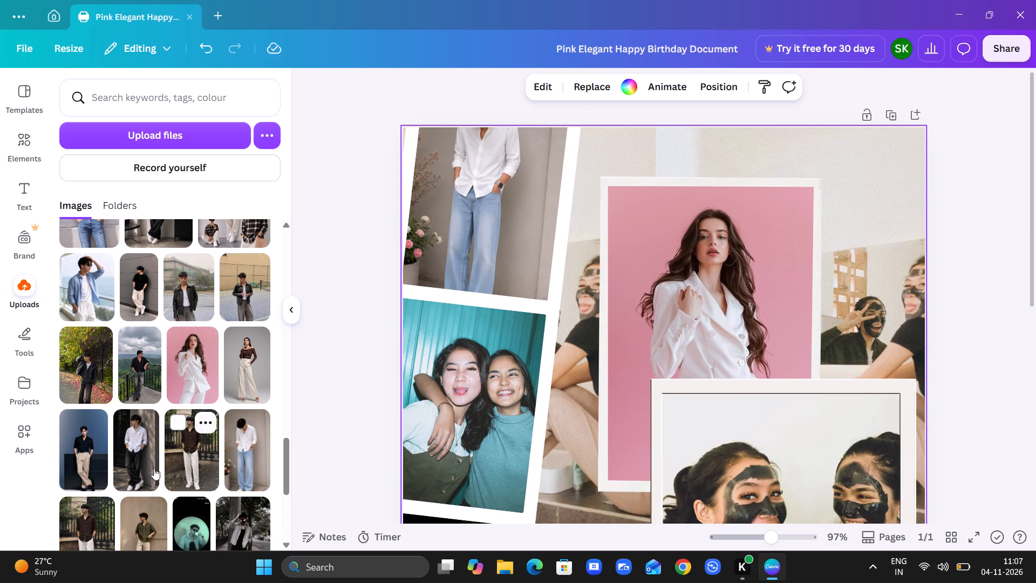
Place the uploaded striped shirt and sunglasses photo in the second frame of the slanted strip.
click(144, 465)
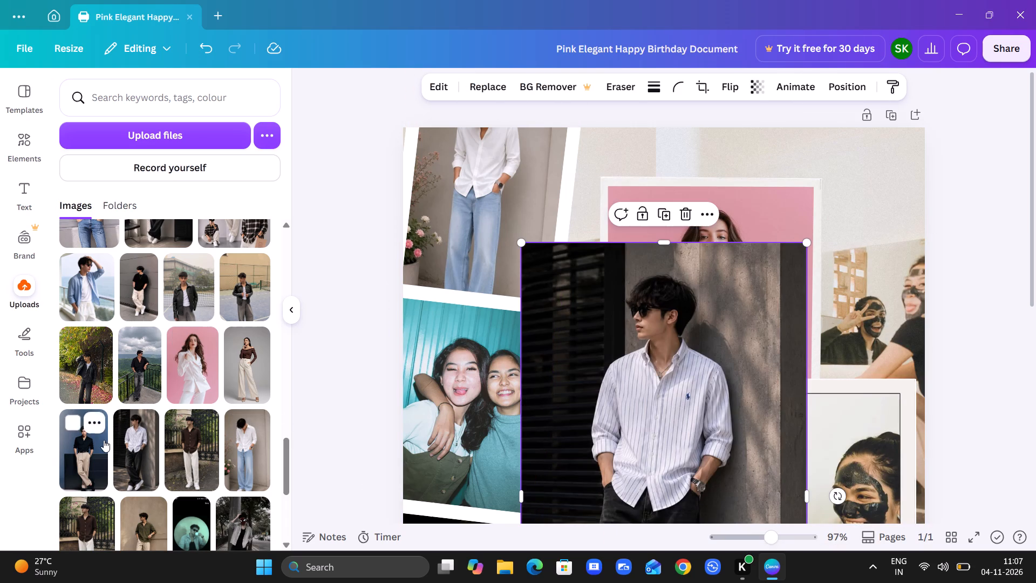
drag(573, 363, 449, 424)
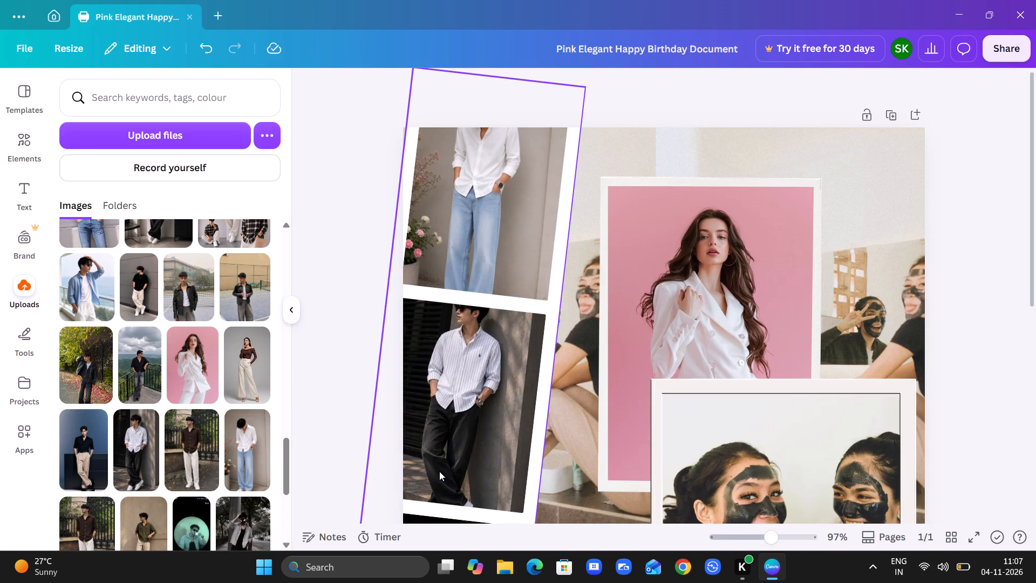
Fill the third frame of the slanted strip with the uploaded brown shirt and white trousers photo.
scroll(439, 471, down, 1)
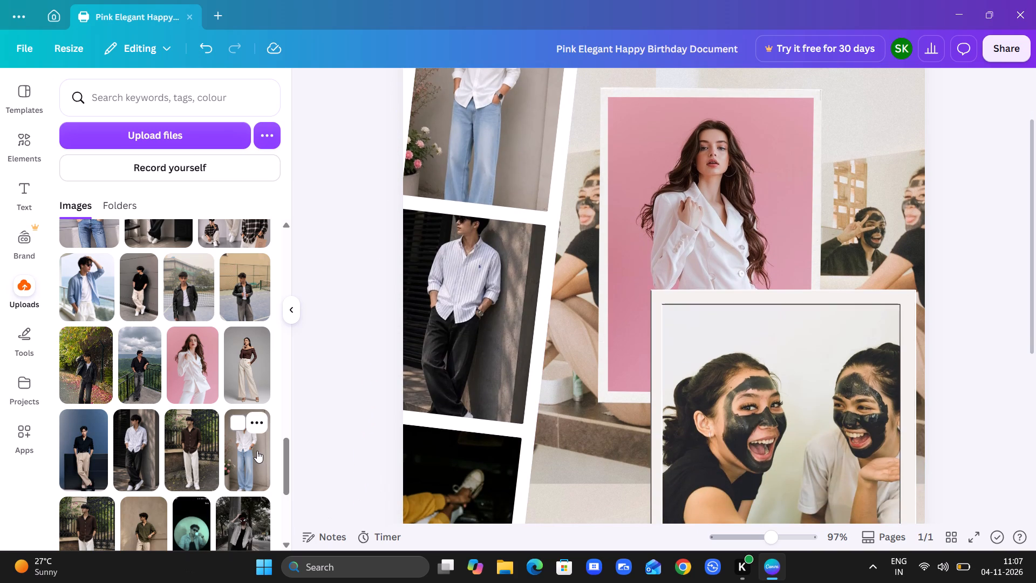
drag(257, 451, 253, 425)
drag(202, 453, 439, 478)
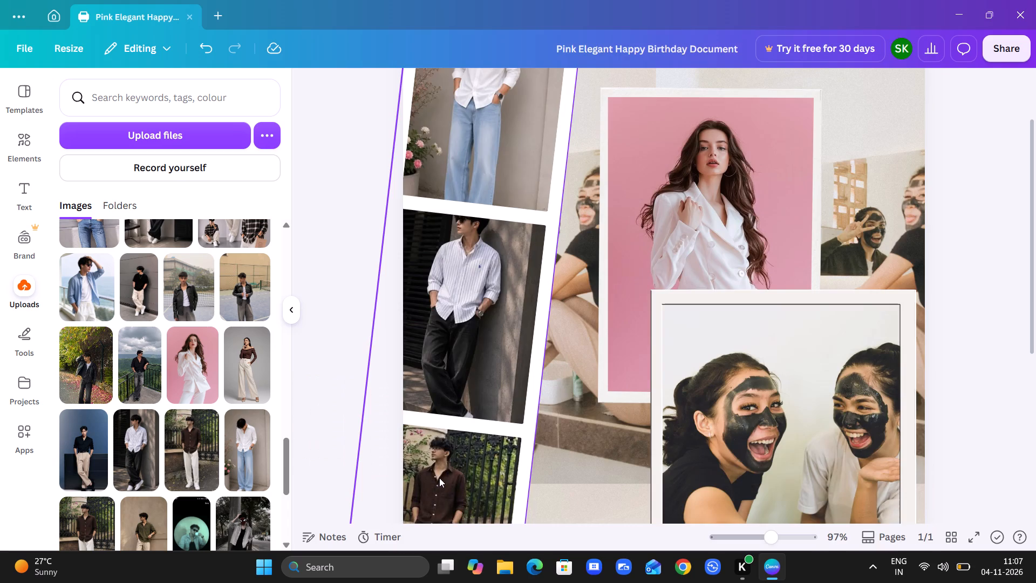
Fill the bottom frame of the slanted strip with the uploaded black T-shirt and white trousers photo.
scroll(474, 430, down, 5)
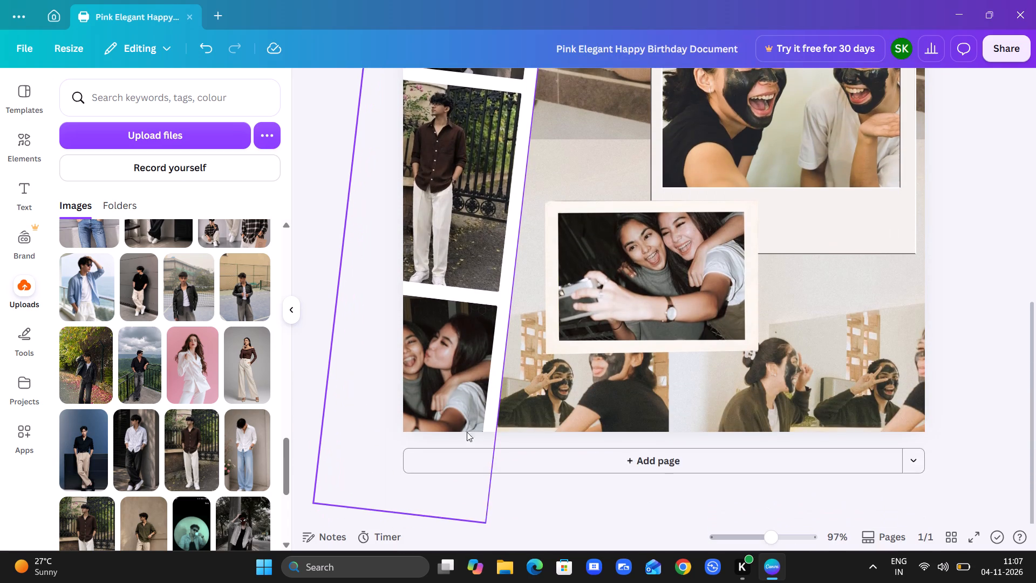
scroll(199, 491, up, 1)
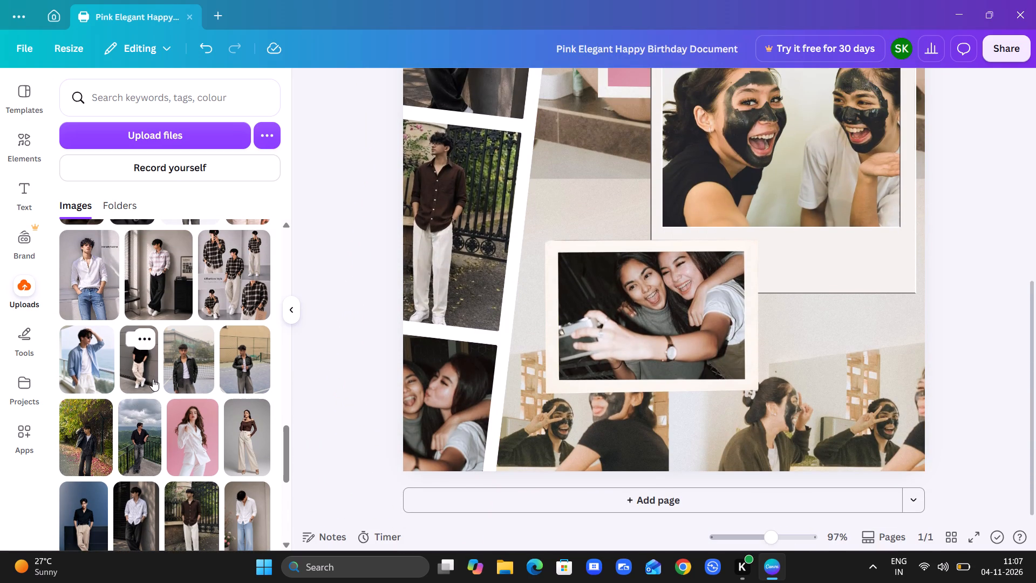
drag(153, 379, 444, 418)
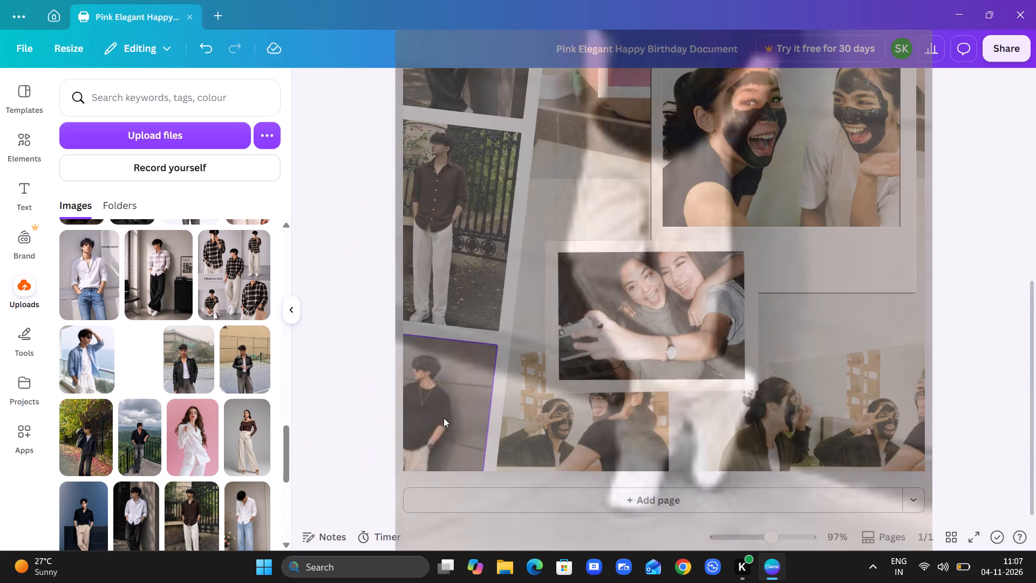
Replace the face-mask photo in the large polaroid with the uploaded white number 23 jersey photo.
scroll(391, 394, up, 4)
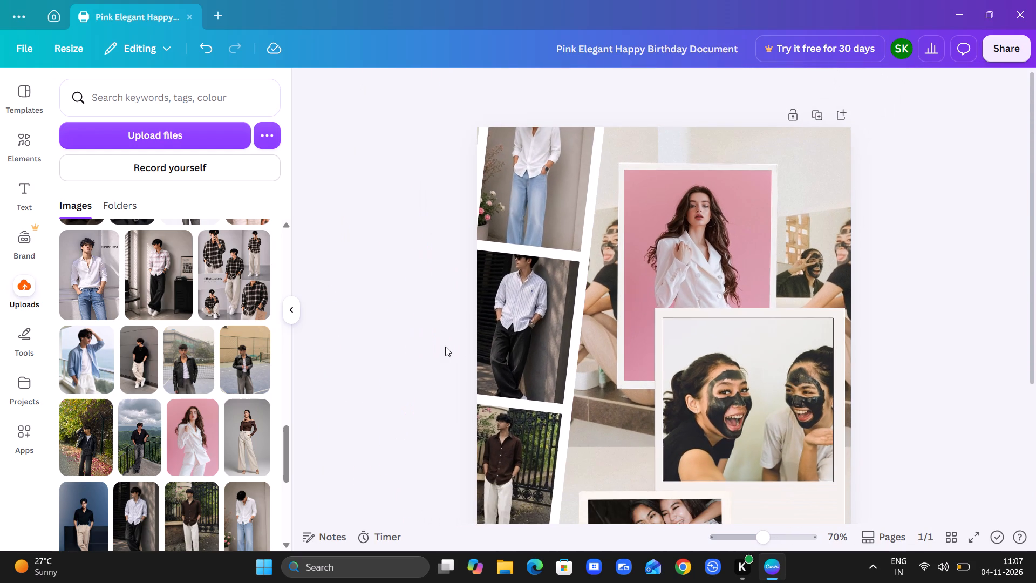
scroll(179, 362, up, 3)
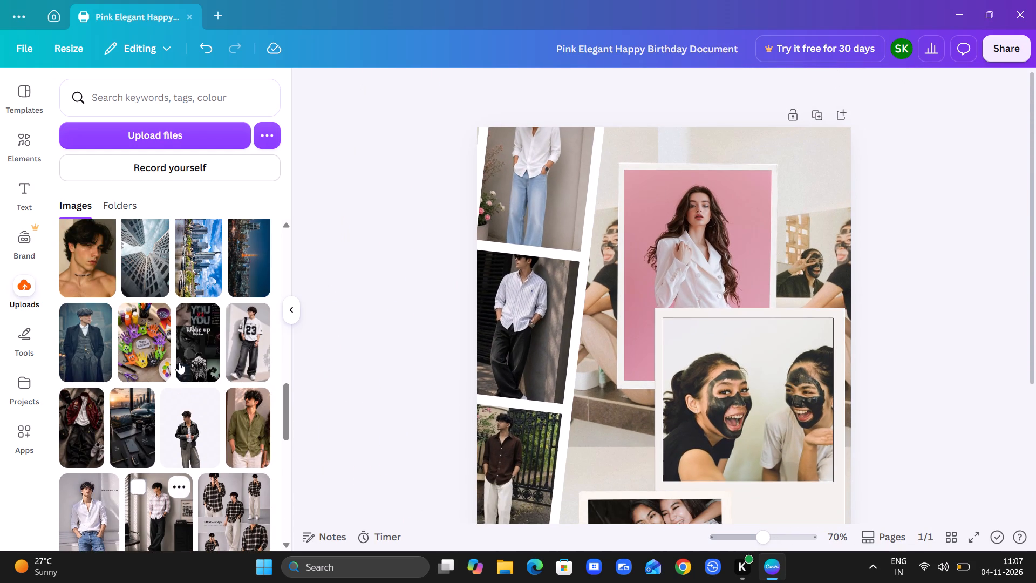
drag(258, 345, 722, 389)
double_click(722, 389)
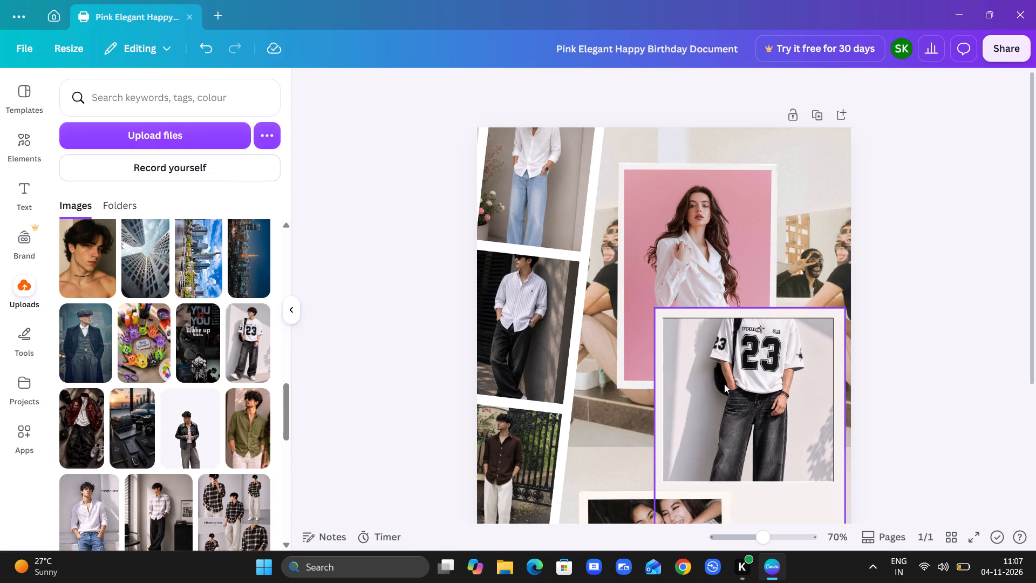
Reposition the jersey photo downward within its polaroid crop so the man's head is inside the frame.
click(724, 384)
click(724, 384)
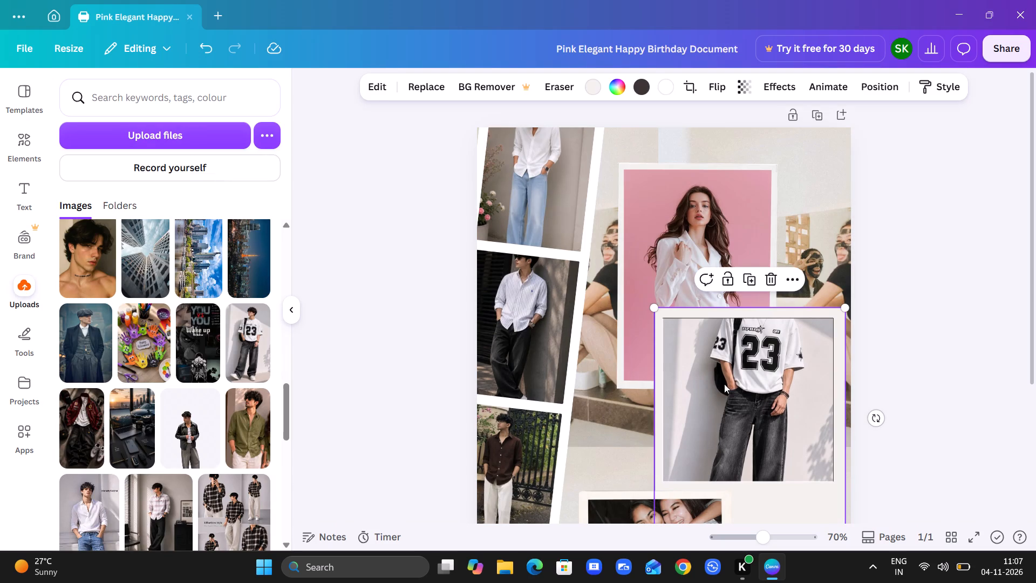
double_click(697, 378)
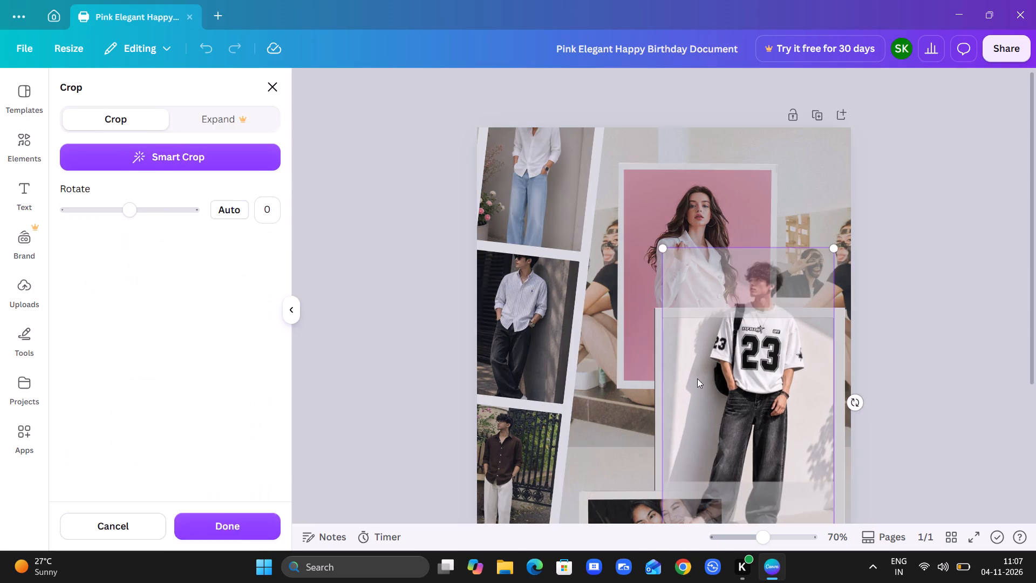
click(711, 389)
double_click(711, 389)
drag(711, 378, 723, 425)
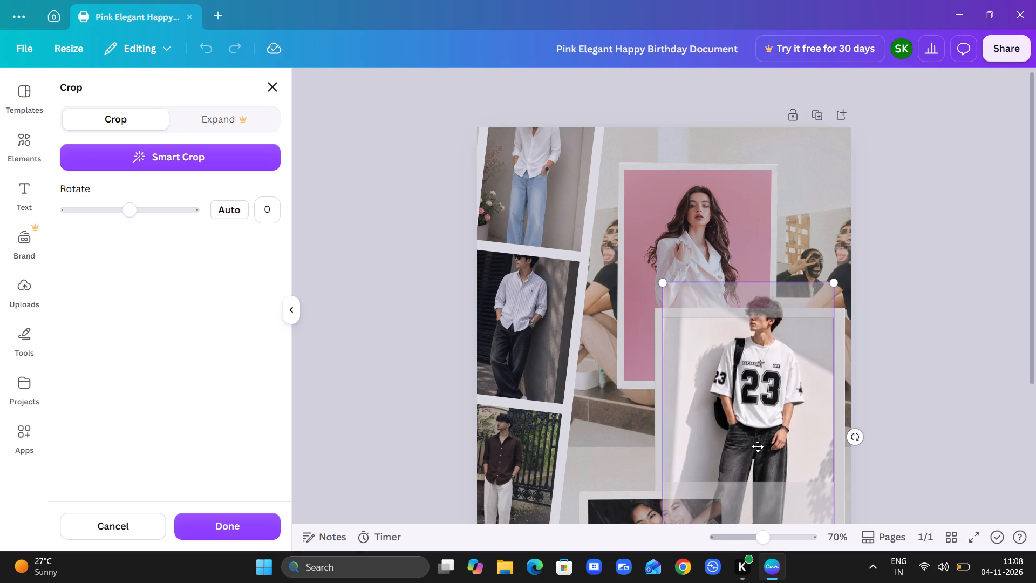
drag(758, 445, 765, 492)
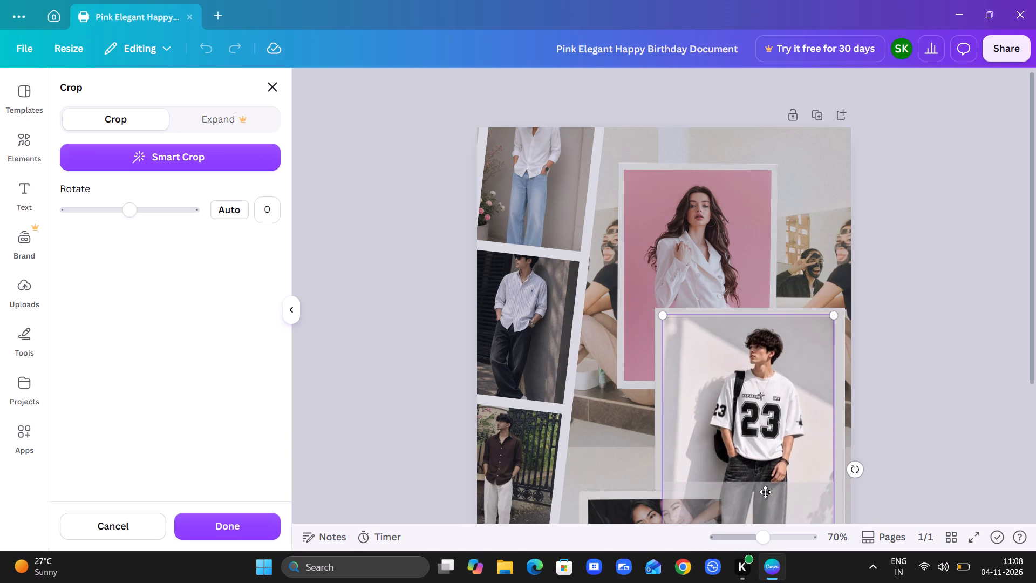
click(1013, 392)
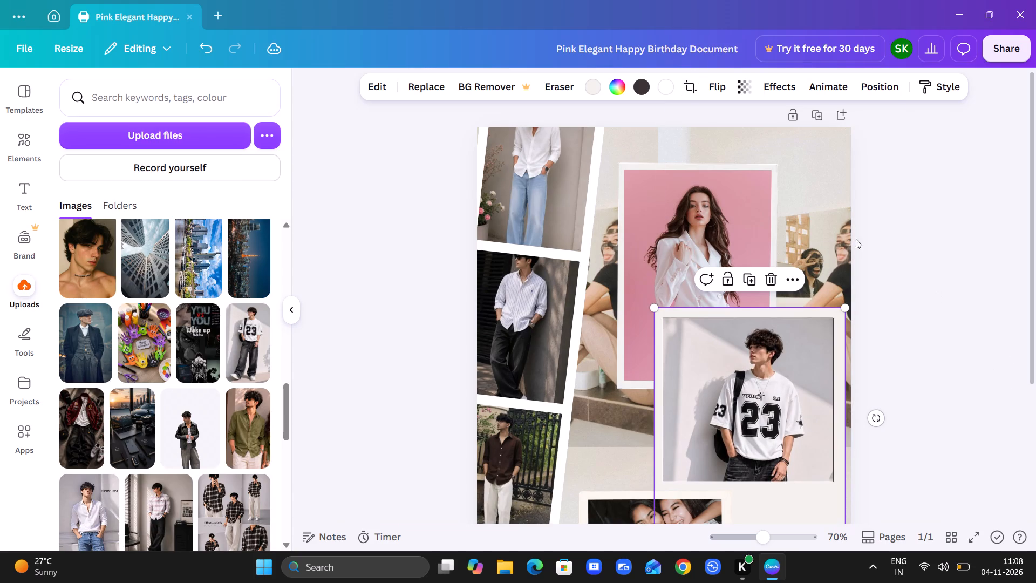
Shift the background photo behind the slanted strip slightly downward, keeping it on the left side of the page.
click(817, 247)
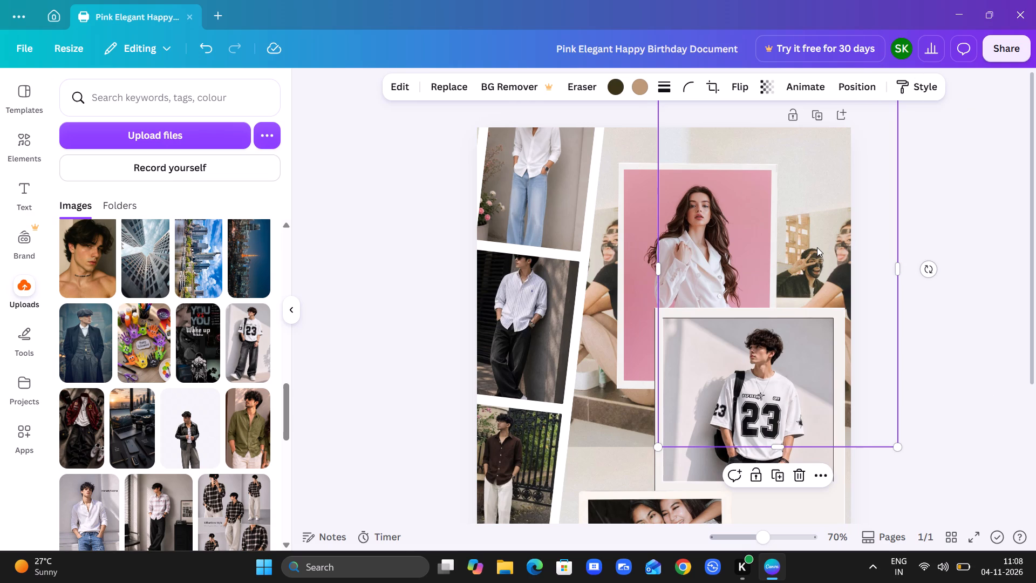
click(610, 372)
drag(610, 372, 670, 356)
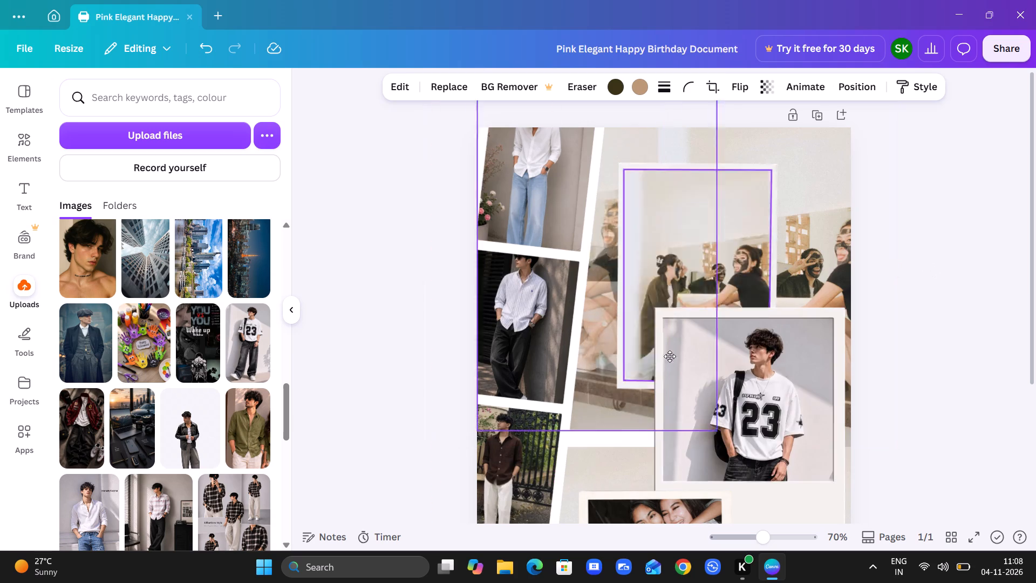
drag(670, 356, 610, 389)
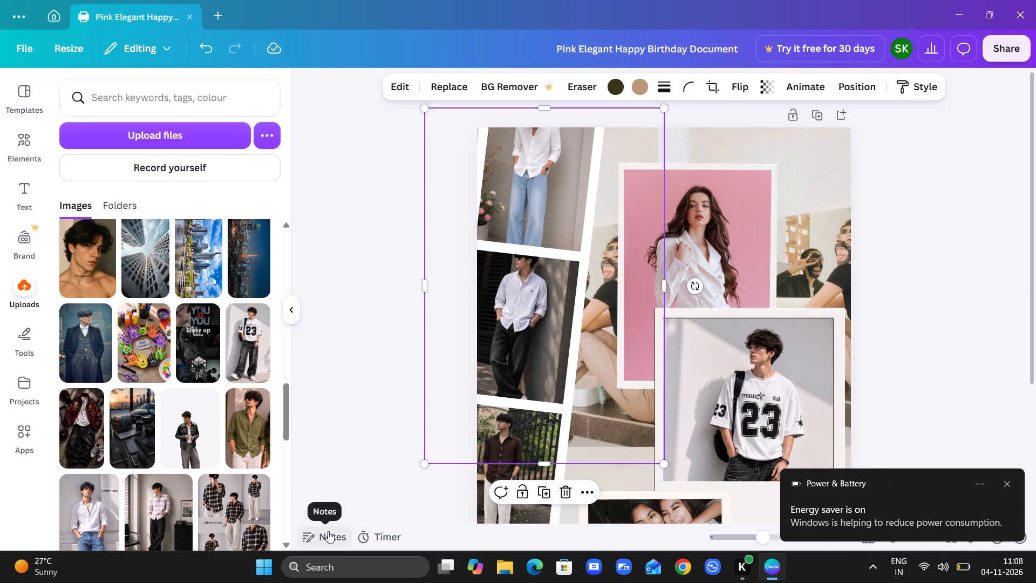
Dismiss the energy saver notification.
click(1008, 485)
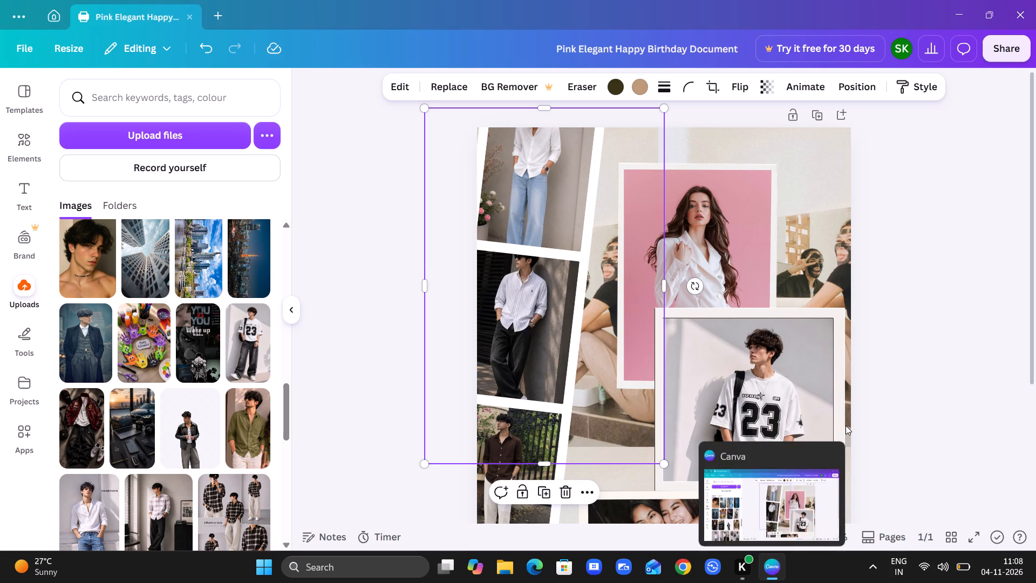
Replace the two-friends selfie in the small lower polaroid with the uploaded white T-shirt photo with the red spider print.
scroll(181, 478, right, 1)
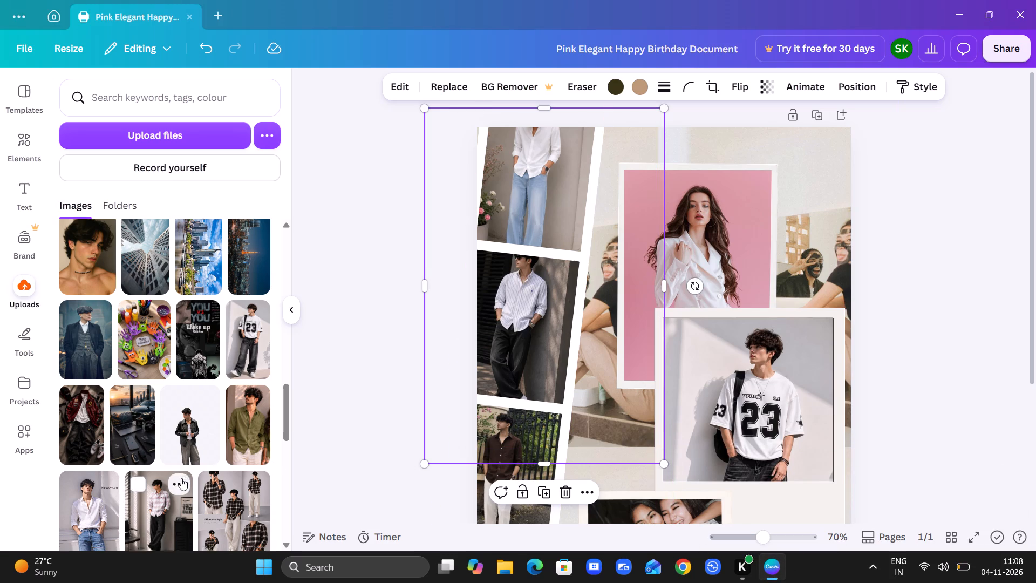
scroll(181, 478, right, 1)
scroll(181, 478, up, 1)
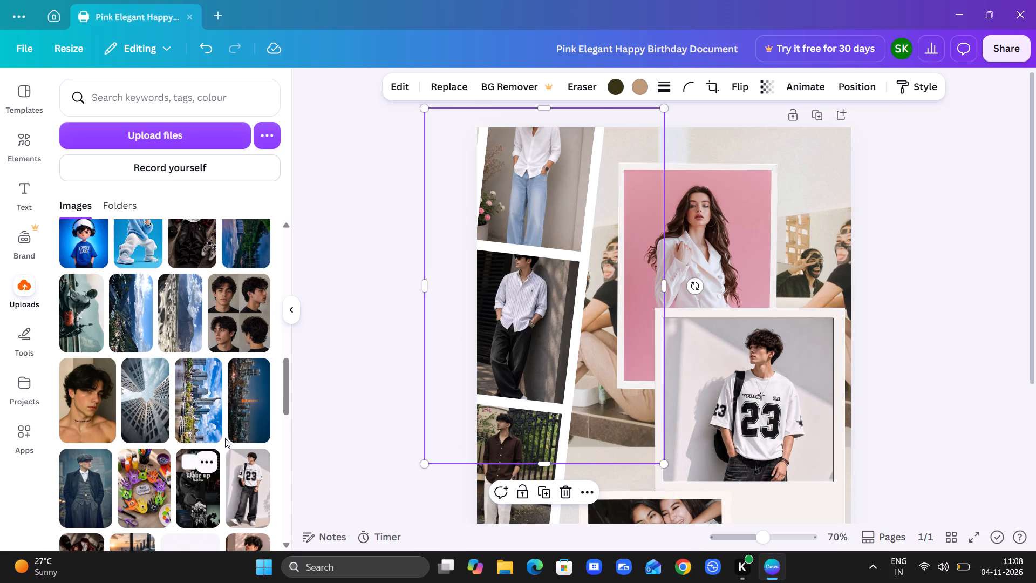
scroll(837, 340, down, 2)
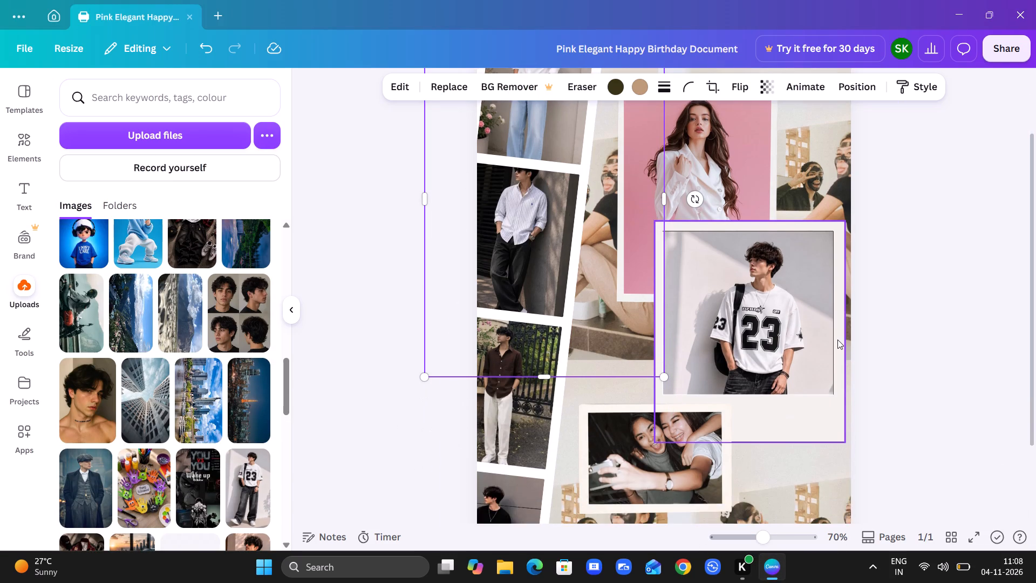
scroll(837, 340, down, 1)
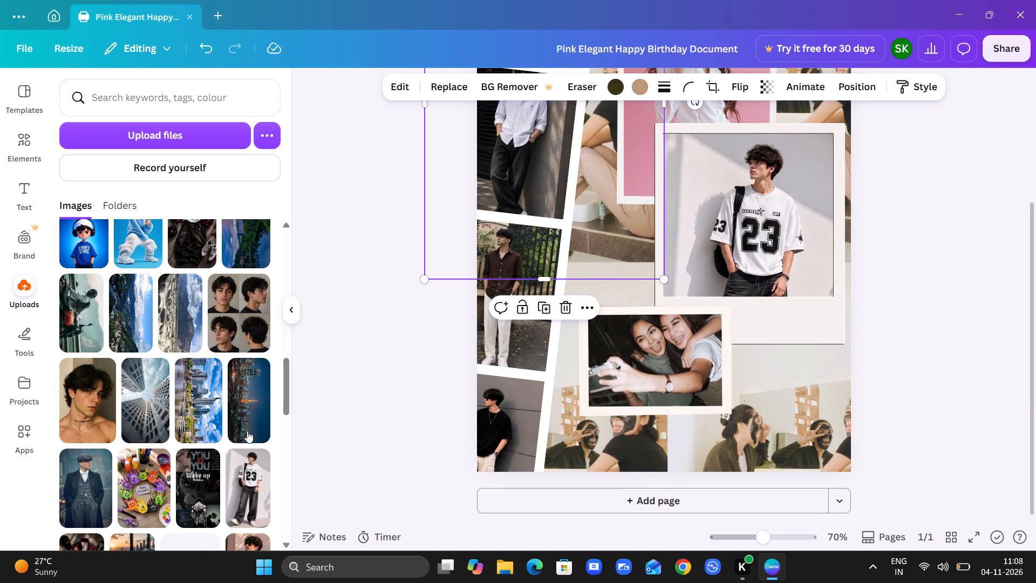
scroll(244, 431, up, 4)
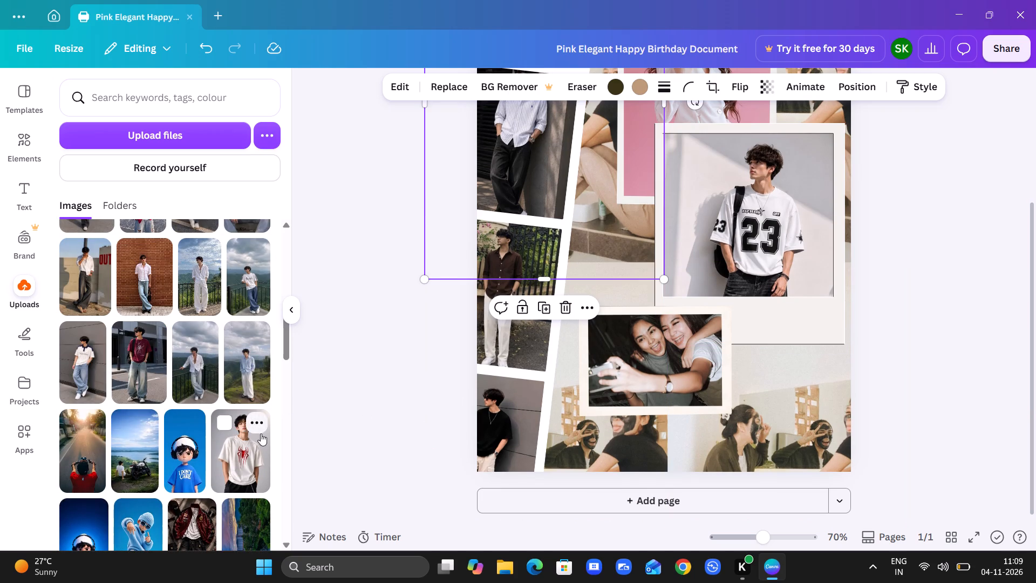
drag(261, 433, 666, 349)
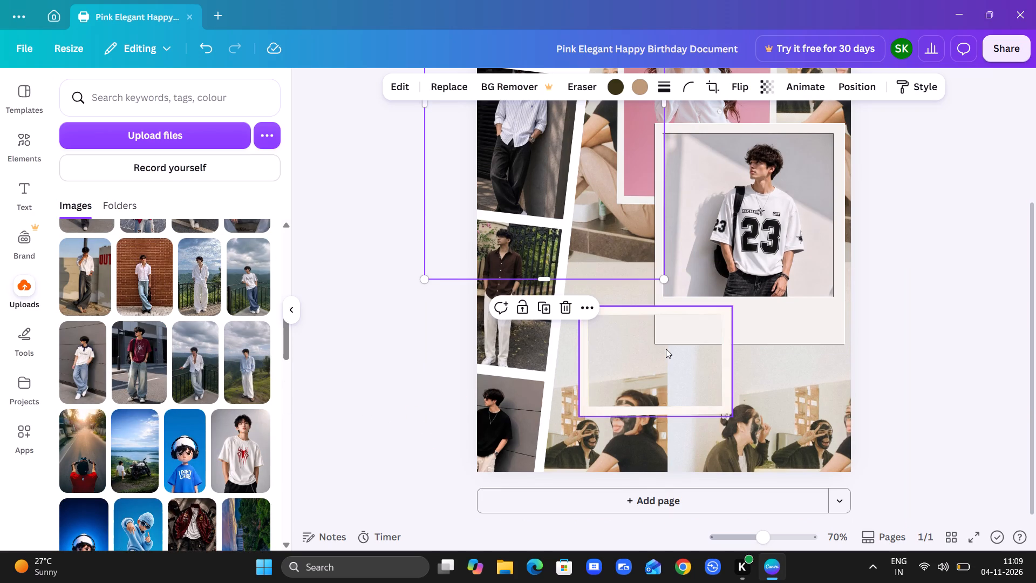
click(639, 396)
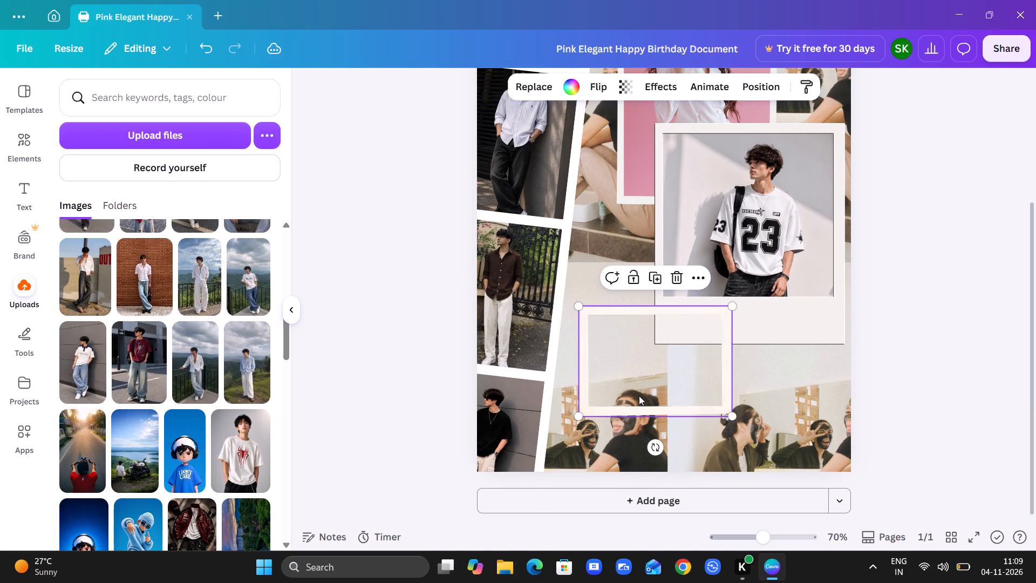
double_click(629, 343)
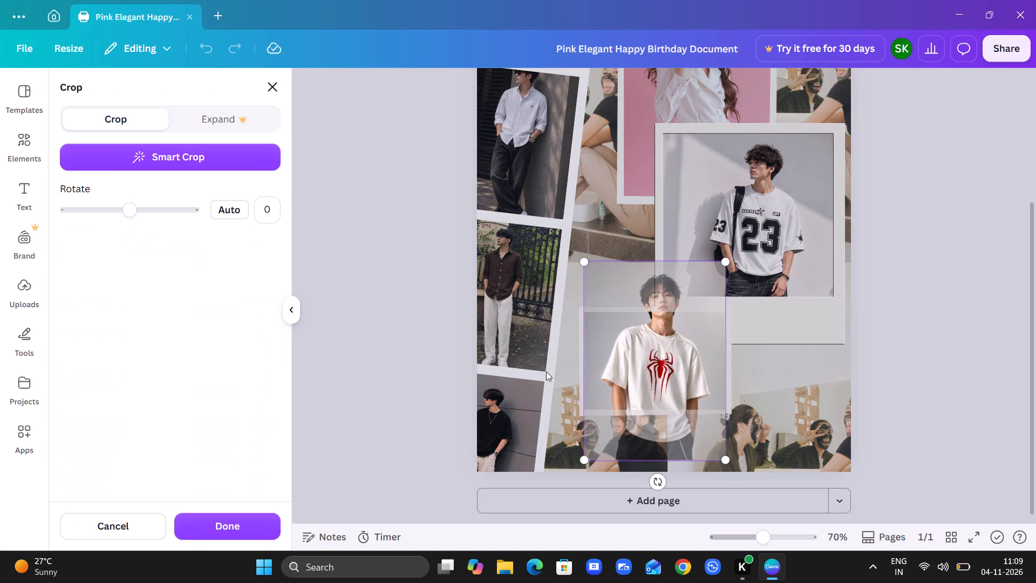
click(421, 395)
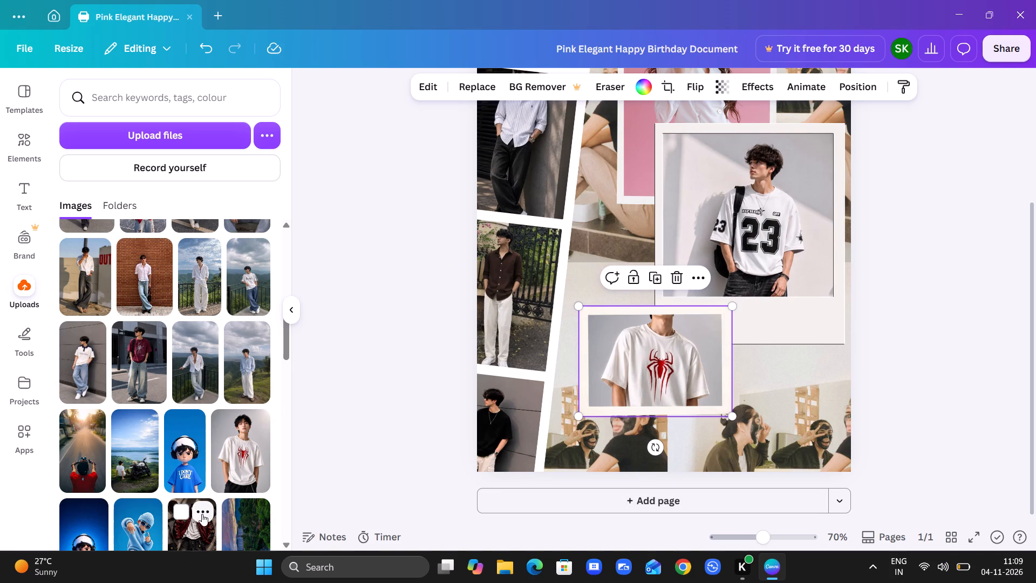
Replace the lower-left background photo with the uploaded photo of the man in a white open shirt against green hills.
drag(201, 485, 664, 448)
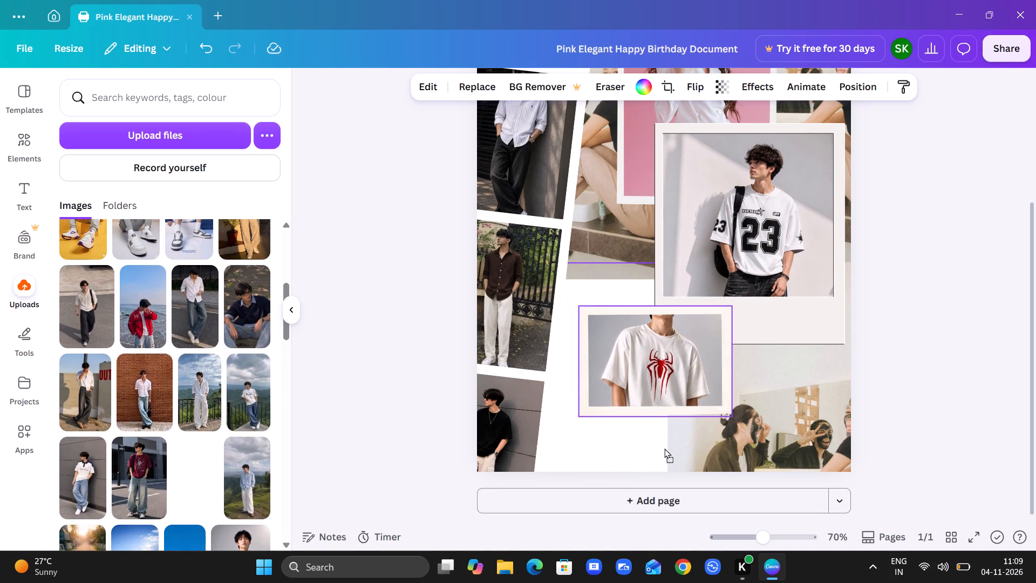
drag(664, 448, 603, 450)
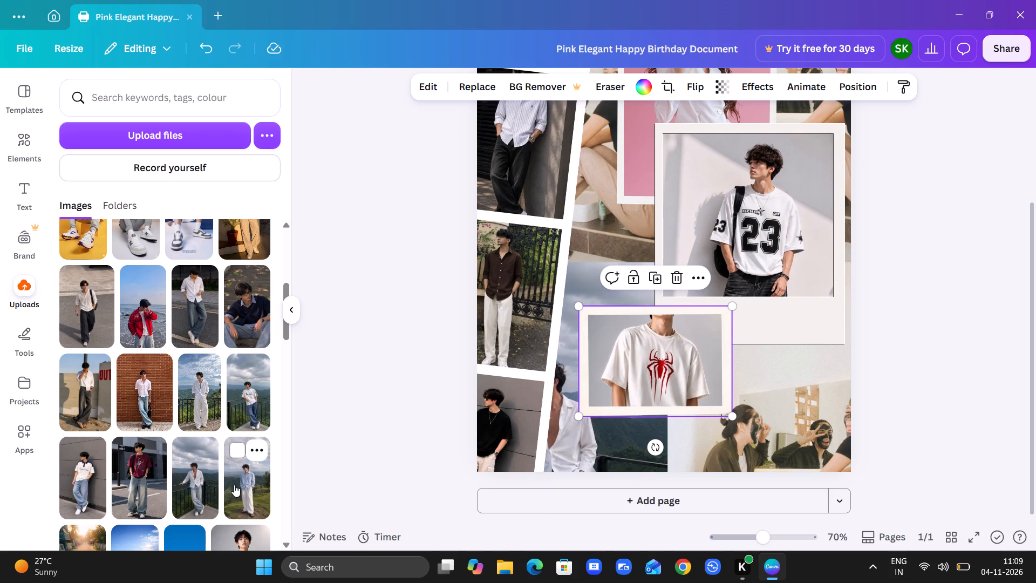
Replace the lower-right background photo with the uploaded photo of the man in the beige shirt and trousers.
scroll(234, 485, up, 2)
drag(244, 341, 827, 418)
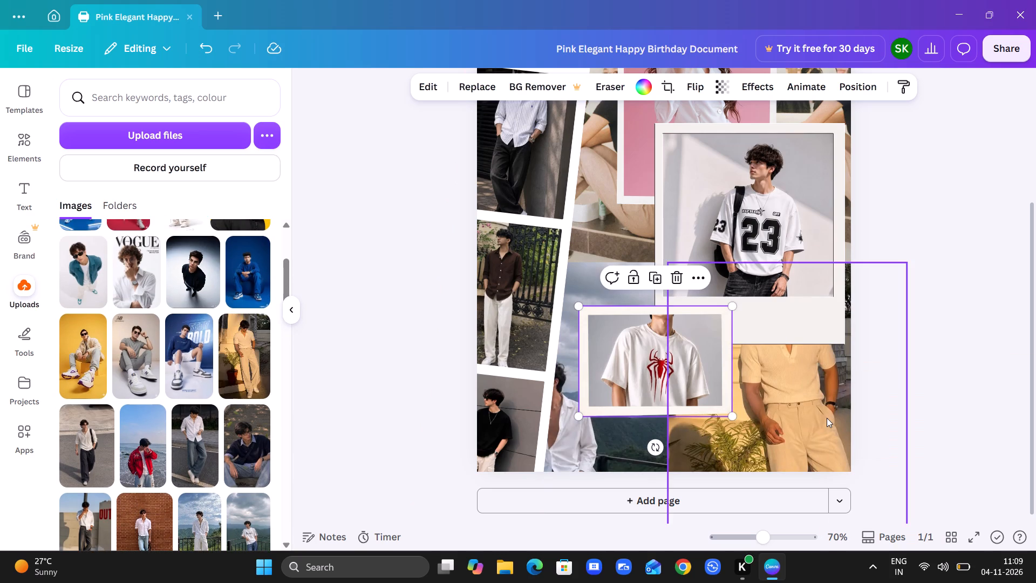
click(432, 409)
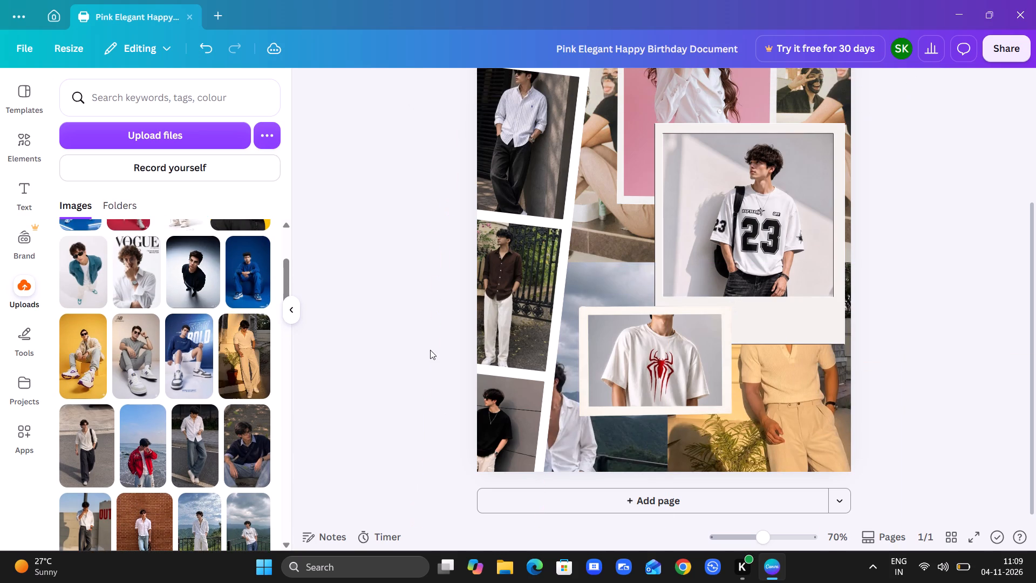
Replace both upper background photos with the uploaded high-angle photo of the man in black clothing.
scroll(430, 348, up, 1)
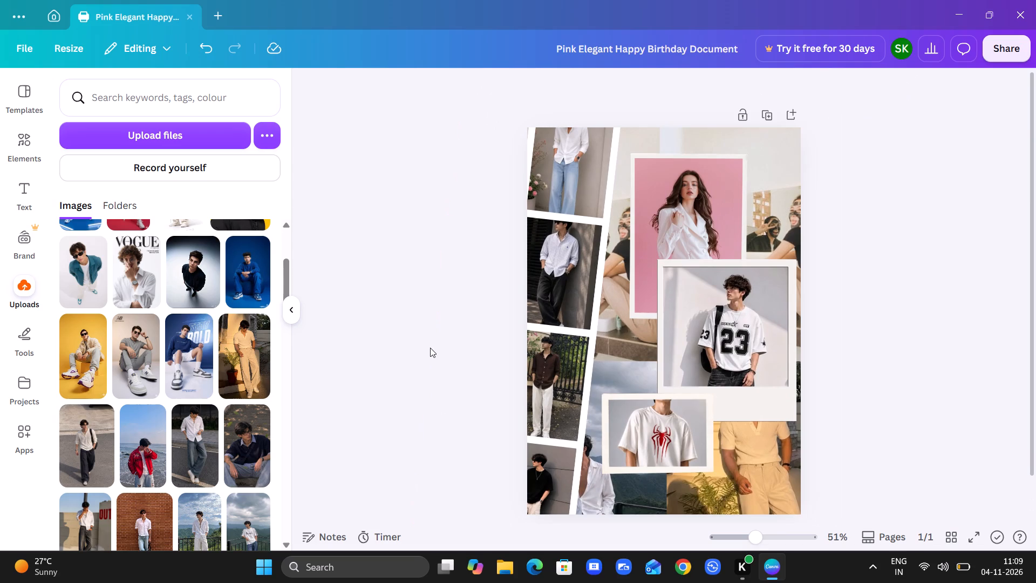
scroll(203, 350, up, 1)
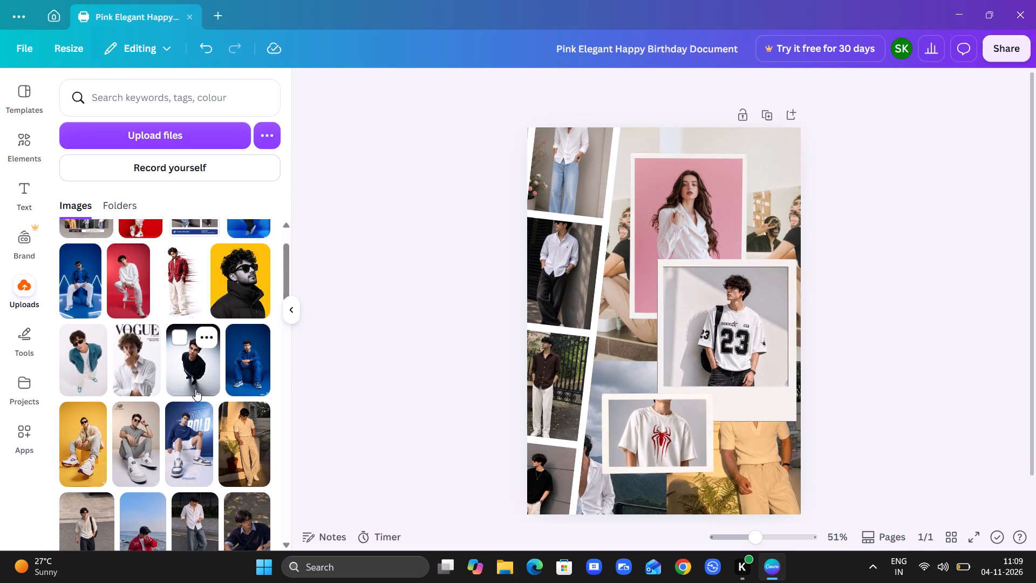
drag(188, 390, 639, 202)
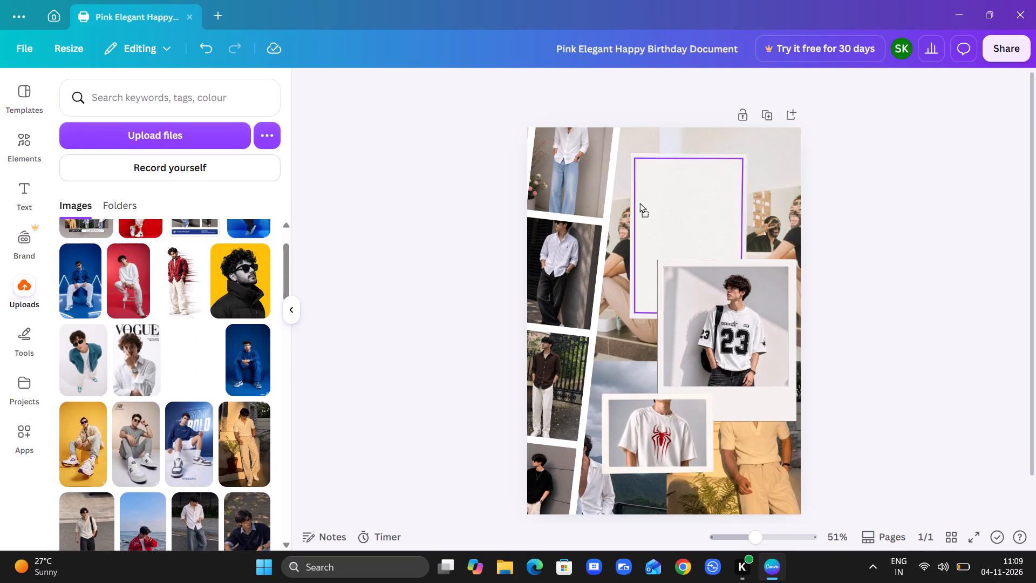
drag(639, 202, 616, 225)
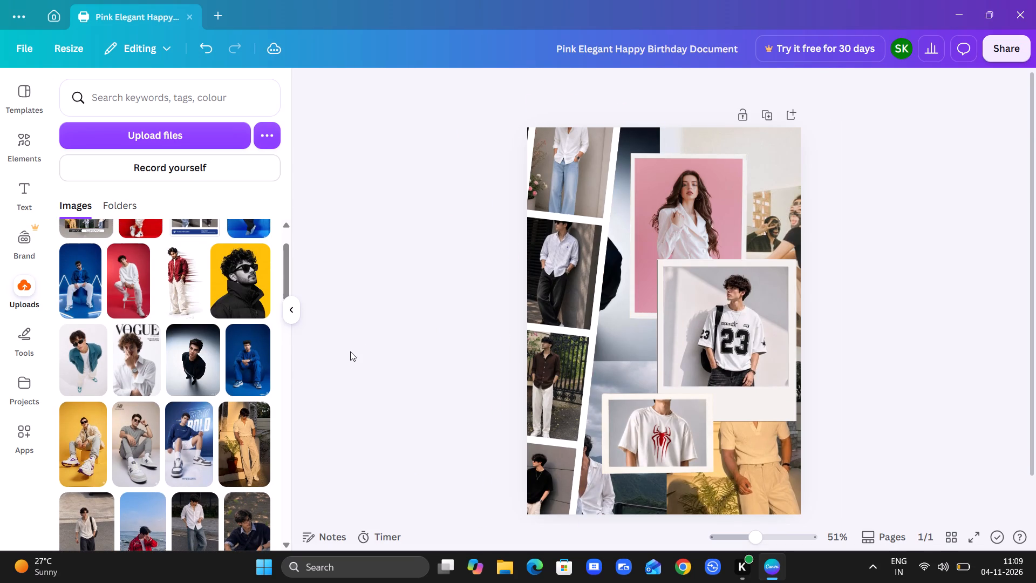
drag(193, 381, 781, 236)
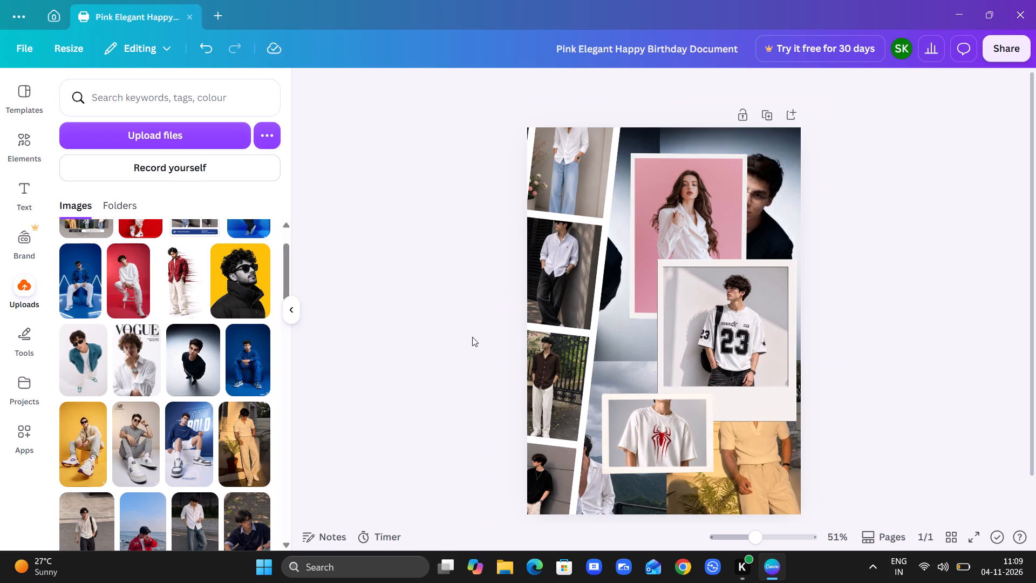
click(443, 348)
Move the number 23 jersey polaroid slightly down and right so it meets the page's right edge.
scroll(443, 348, up, 1)
scroll(443, 348, down, 1)
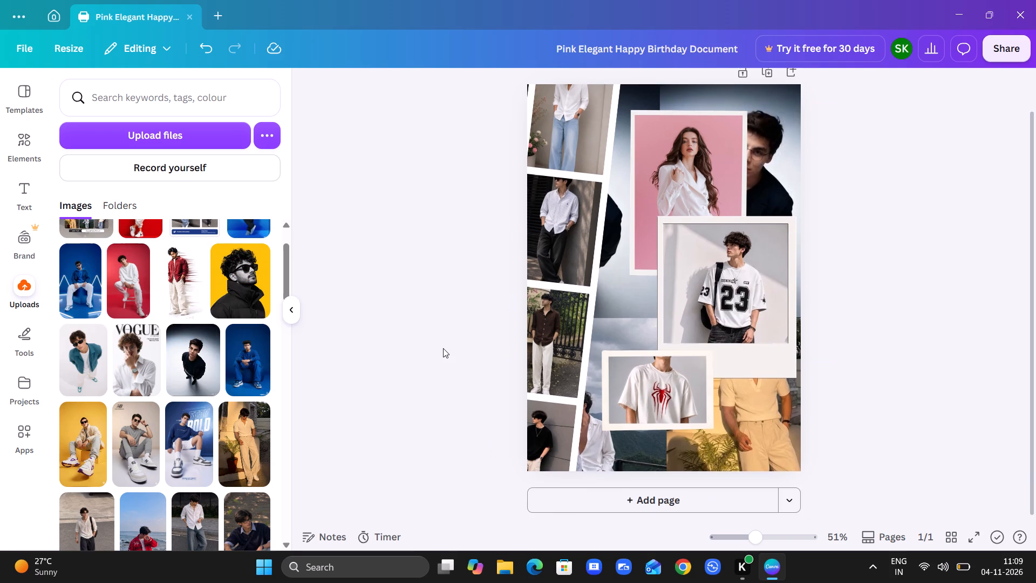
drag(687, 289, 692, 290)
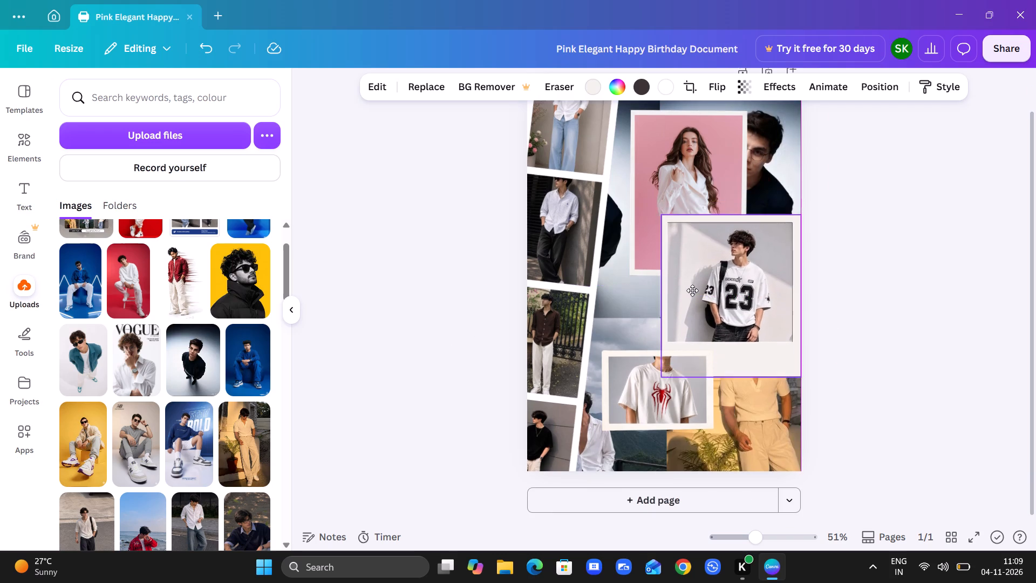
drag(692, 290, 693, 291)
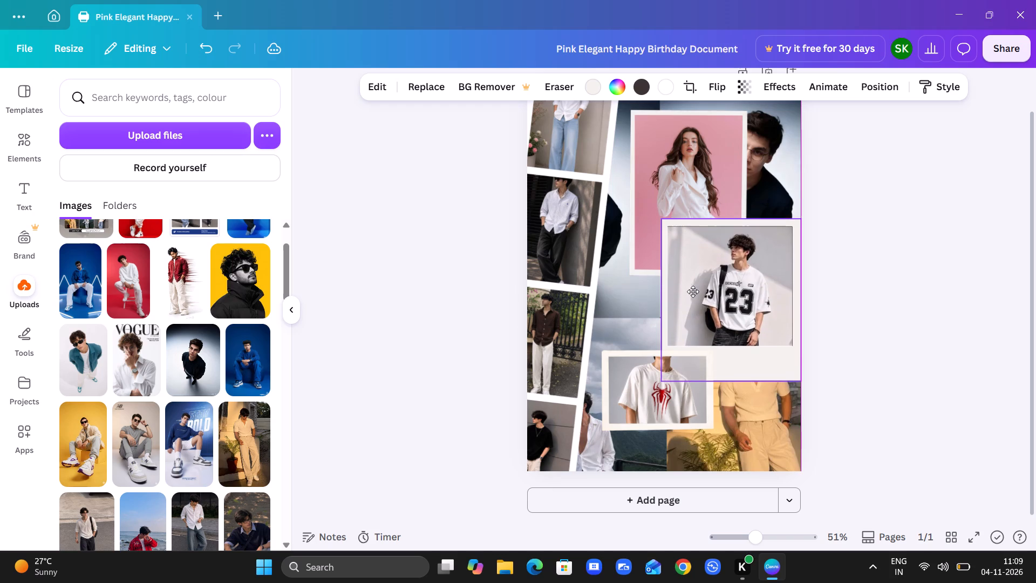
drag(693, 291, 692, 292)
drag(692, 292, 692, 293)
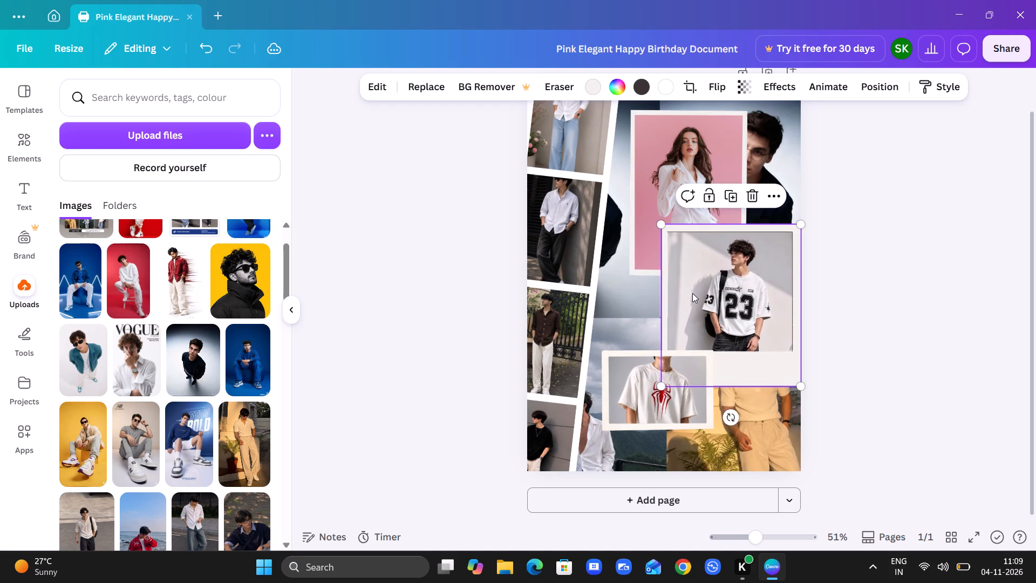
Move the pink-background woman's polaroid slightly left and up, closer to the slanted photo strip.
drag(649, 213, 638, 201)
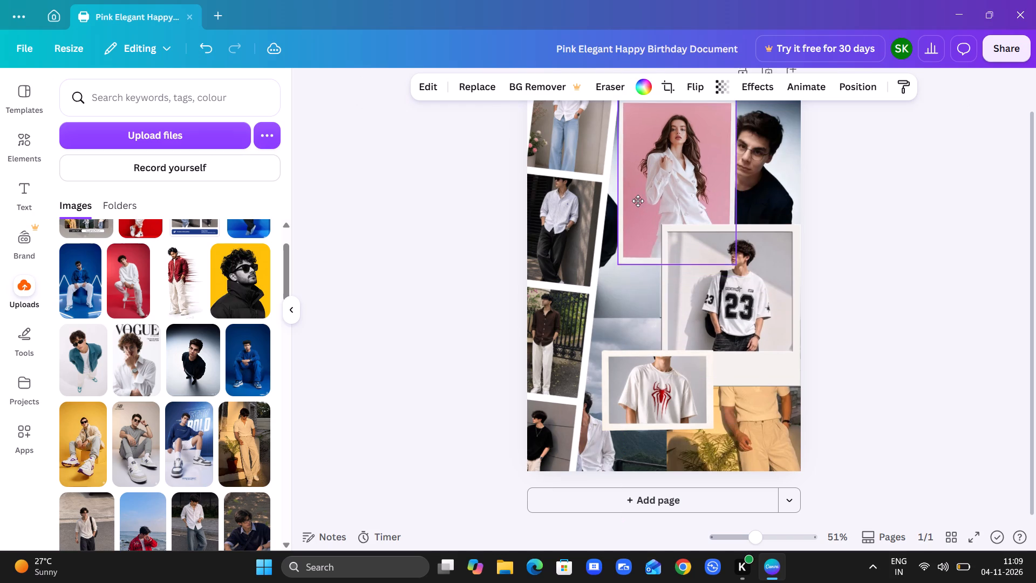
drag(638, 201, 633, 212)
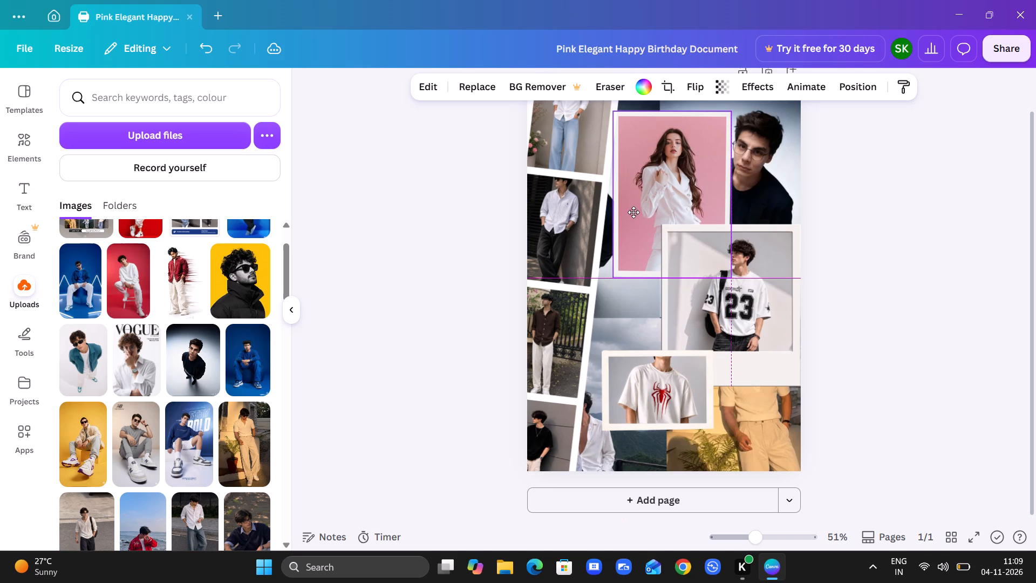
drag(633, 212, 638, 210)
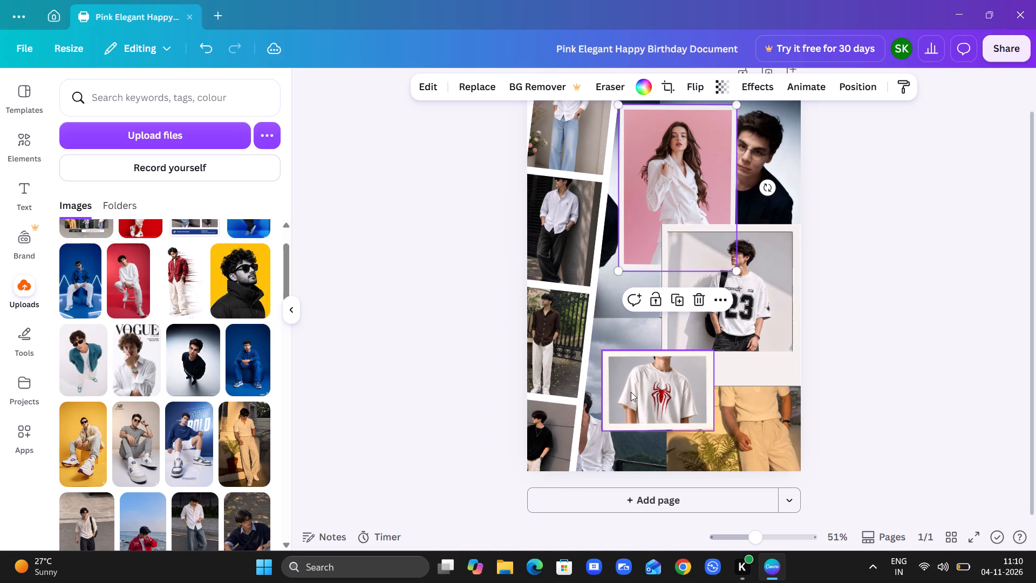
Nudge the small spider T-shirt polaroid slightly up and left.
drag(631, 392, 626, 383)
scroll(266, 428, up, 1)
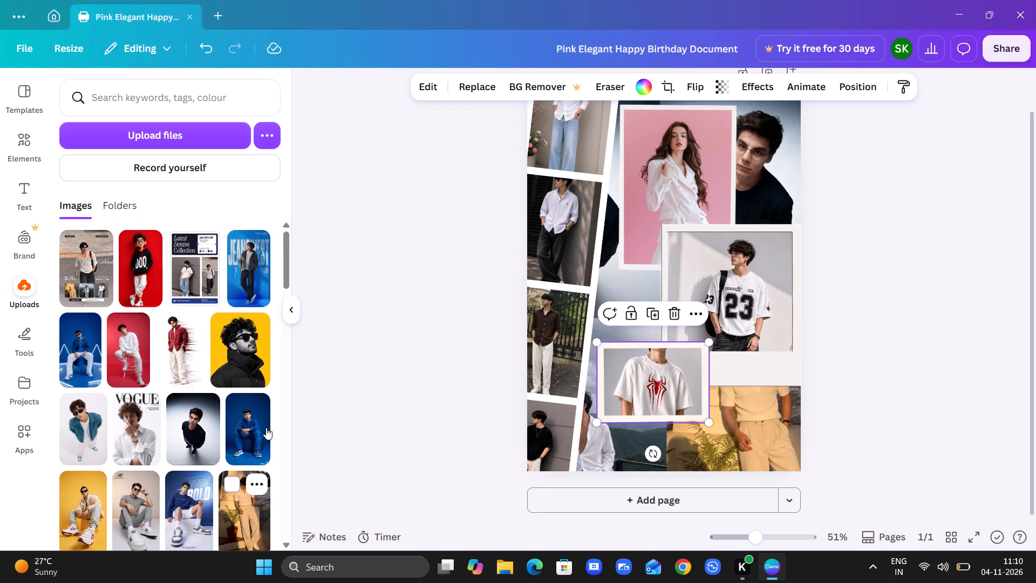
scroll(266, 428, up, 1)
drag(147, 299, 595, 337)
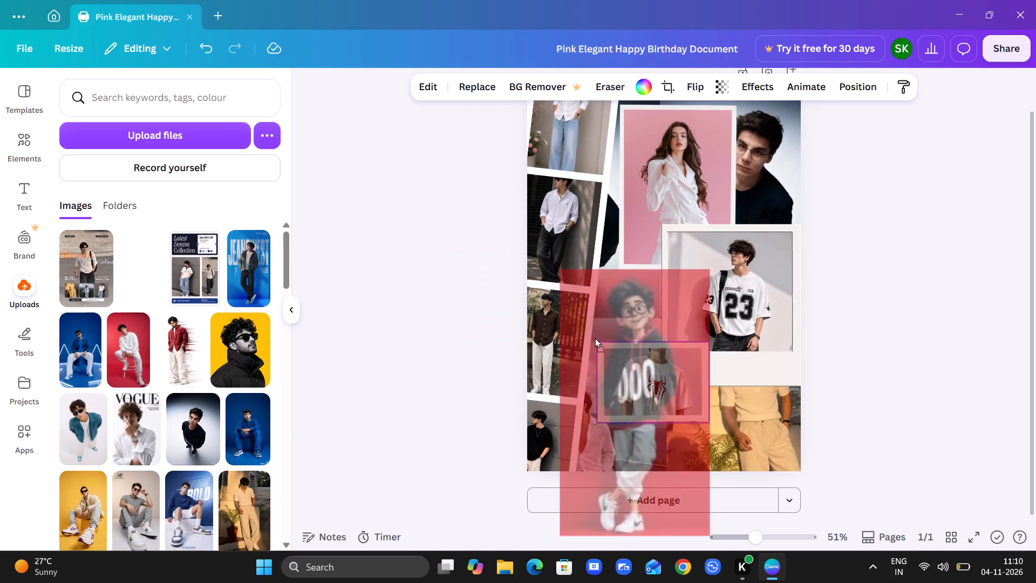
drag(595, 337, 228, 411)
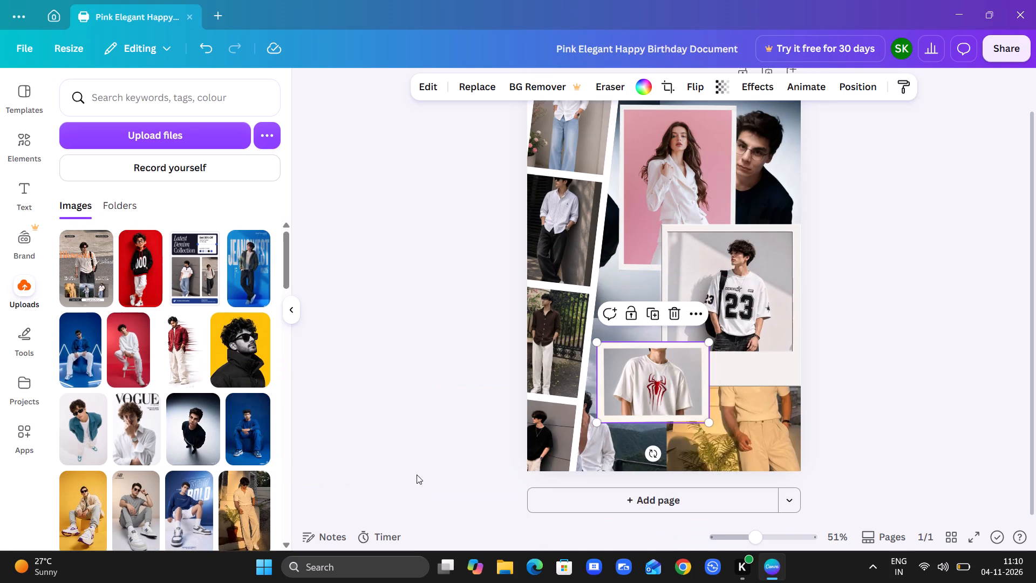
Shrink the upper-right background photo from its lower-left corner so more of the man in black shows beside the pink polaroid.
scroll(462, 374, up, 1)
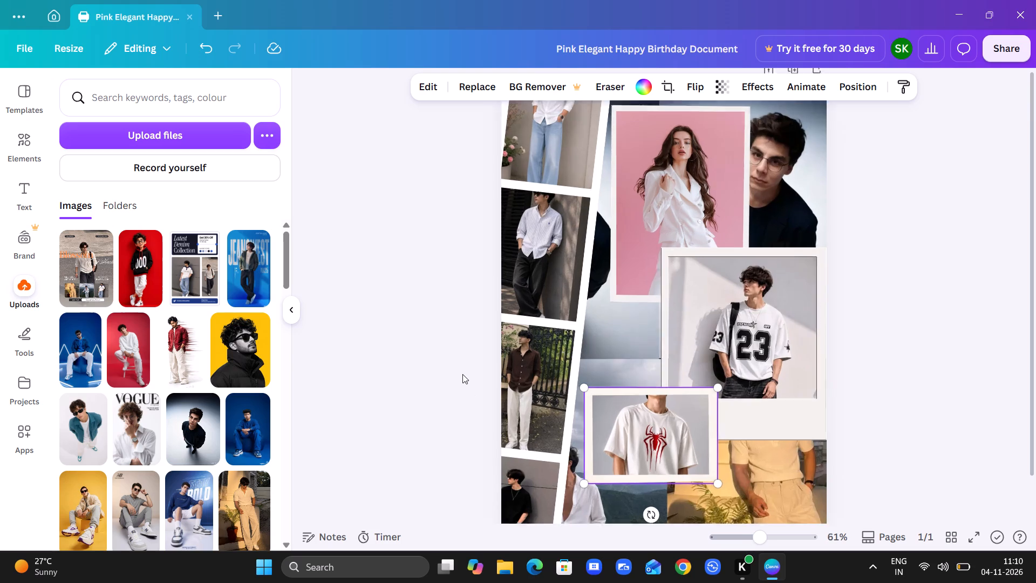
scroll(462, 374, up, 3)
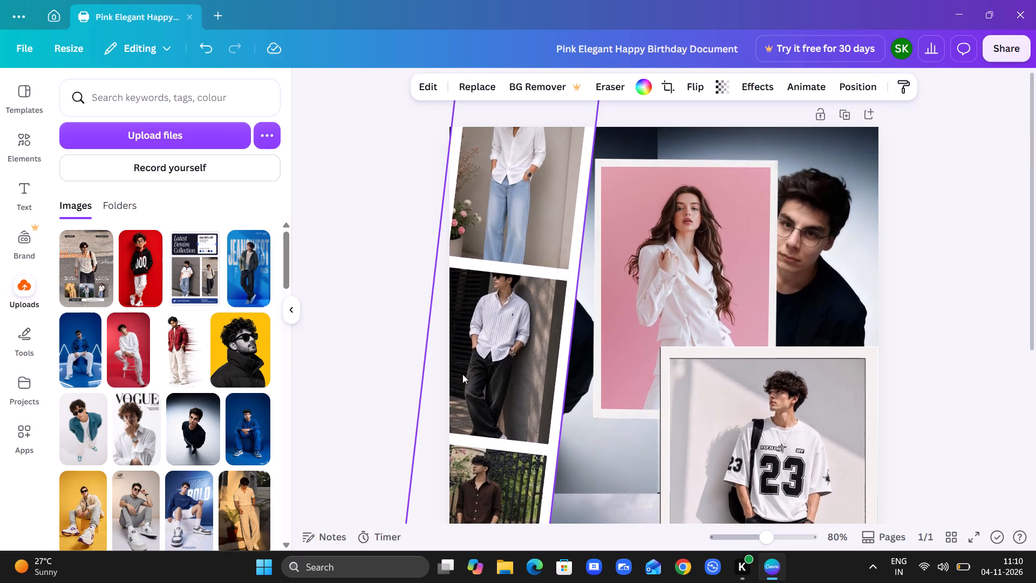
click(851, 207)
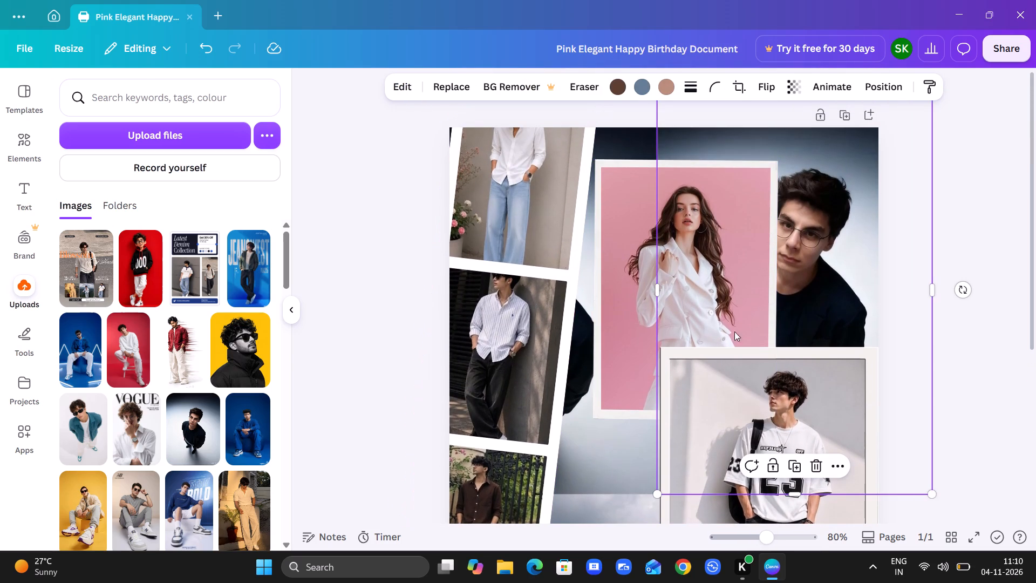
drag(660, 492, 676, 450)
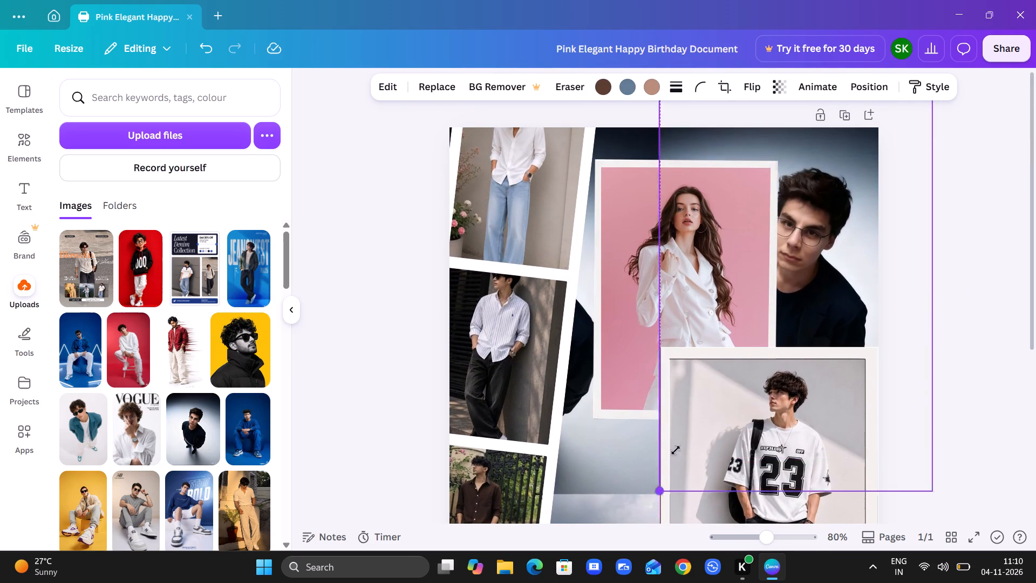
drag(676, 450, 700, 380)
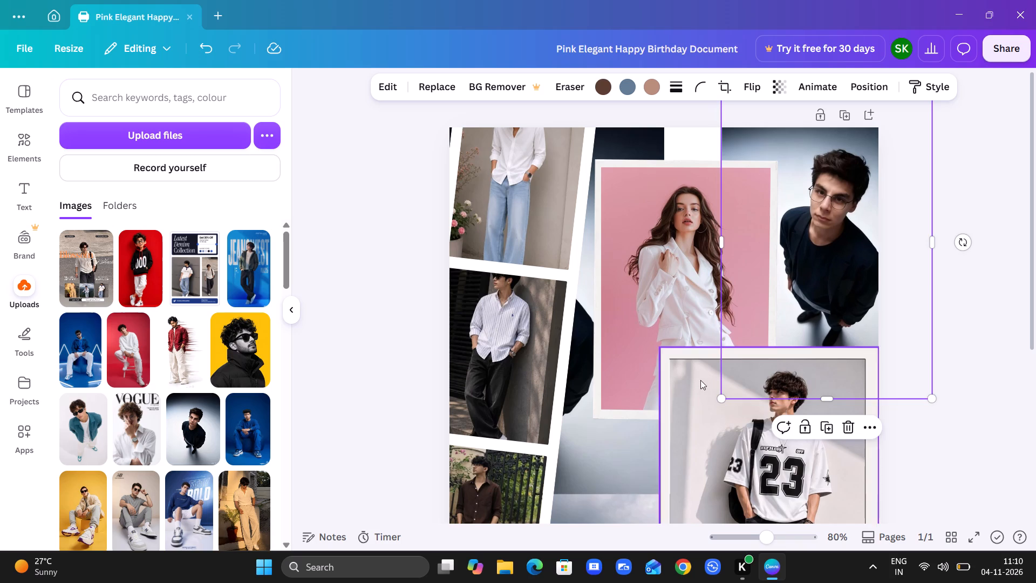
Move the upper-right background photo of the man in black slightly left and down.
drag(815, 294, 800, 304)
click(999, 356)
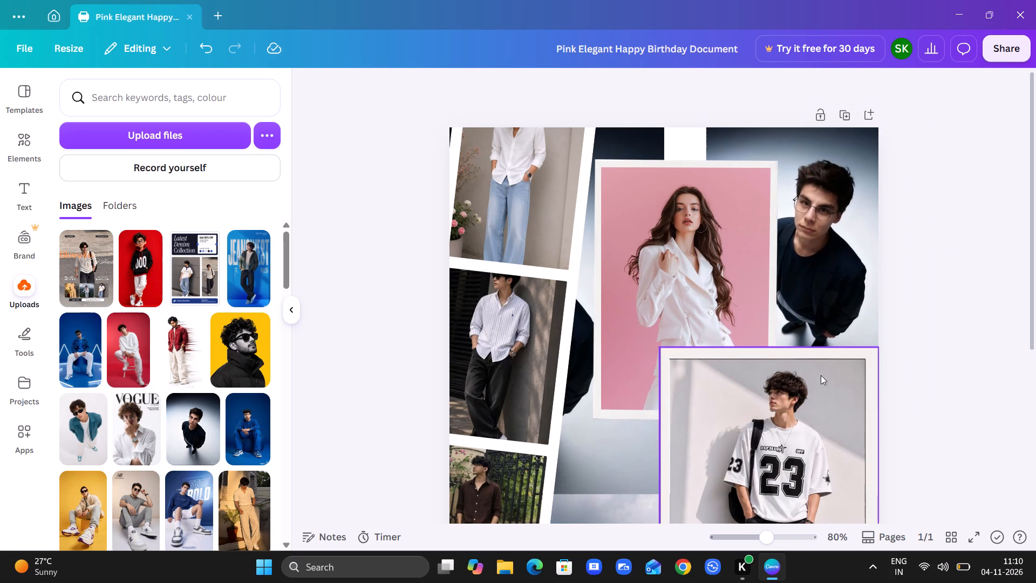
Add the recently used neon-style "Now Open!" text design to the collage page.
scroll(767, 403, down, 2)
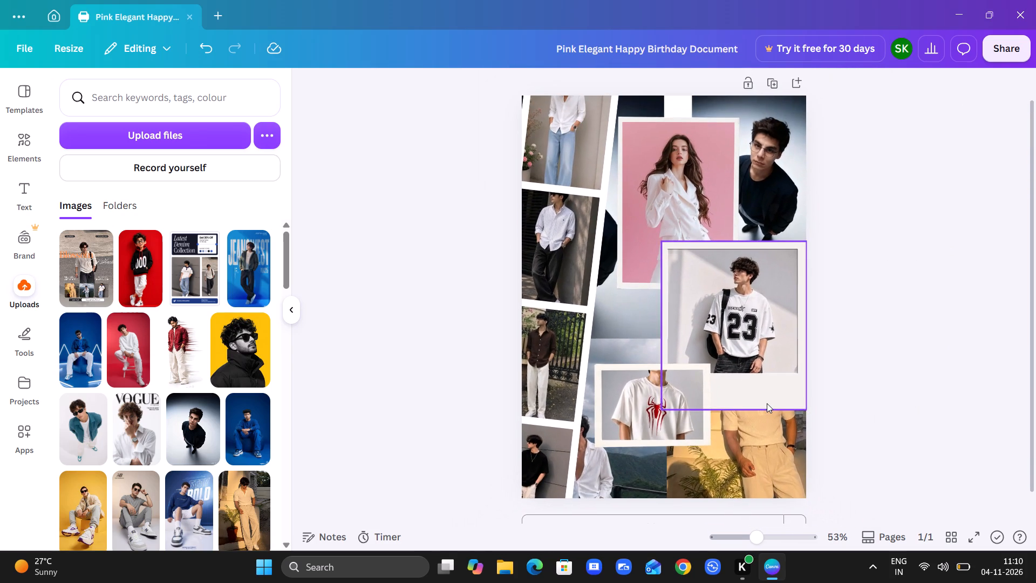
scroll(767, 403, down, 1)
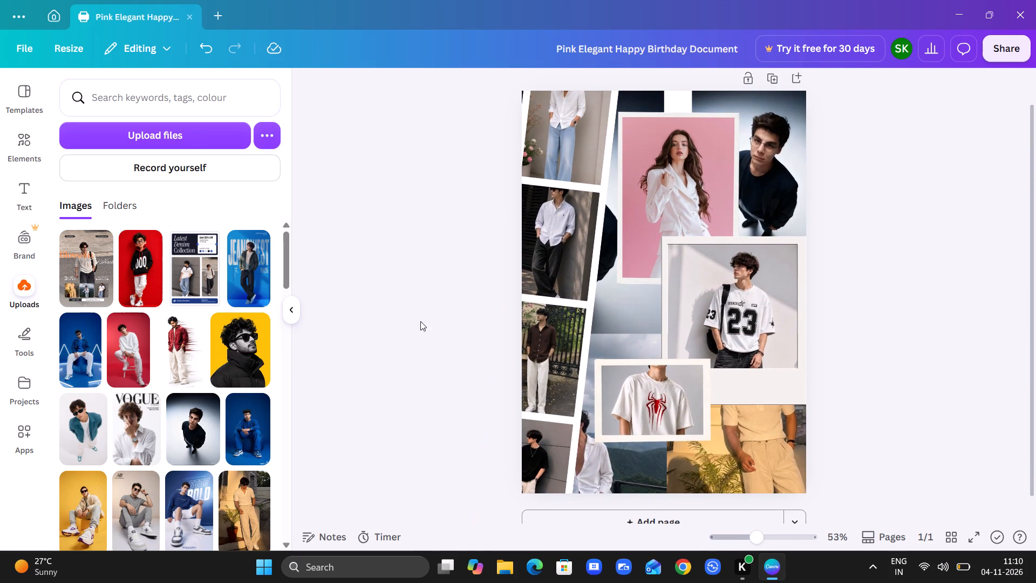
click(33, 187)
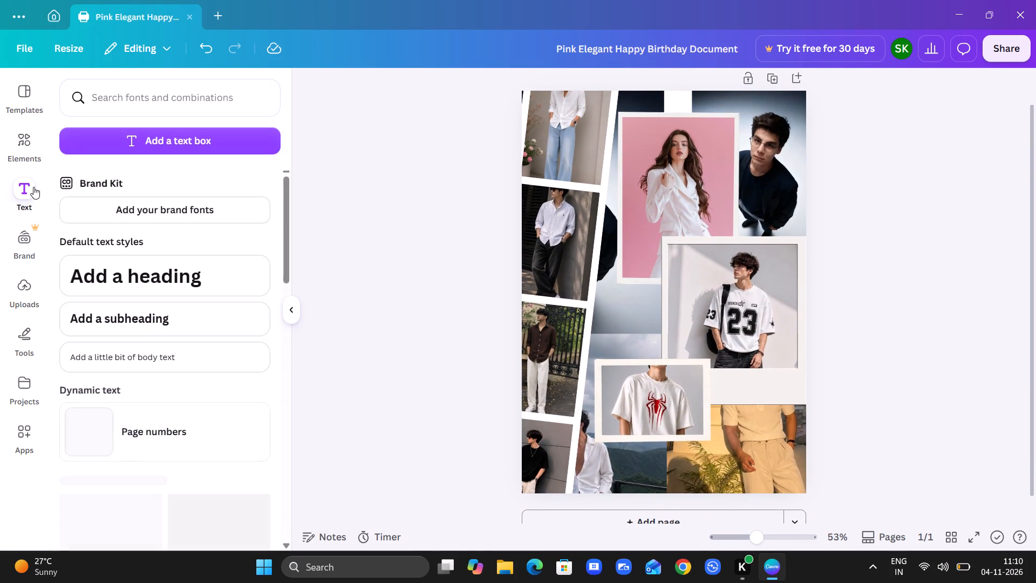
scroll(179, 289, down, 1)
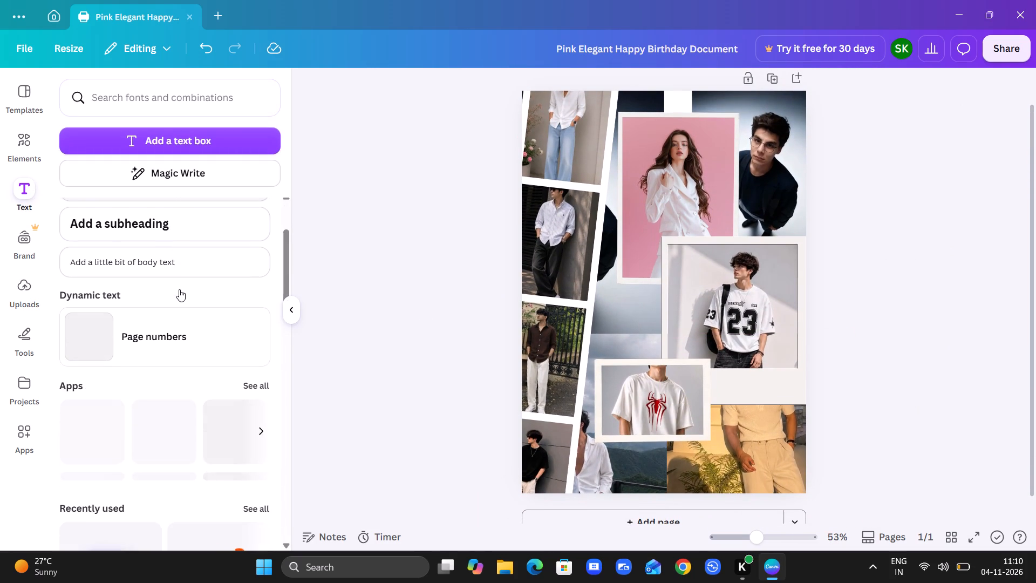
scroll(179, 289, down, 4)
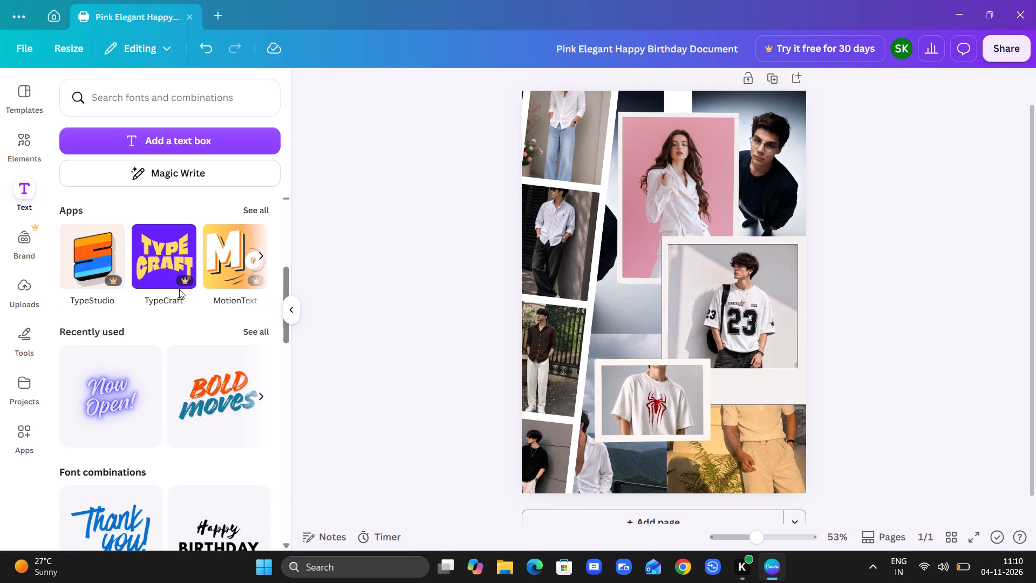
click(117, 397)
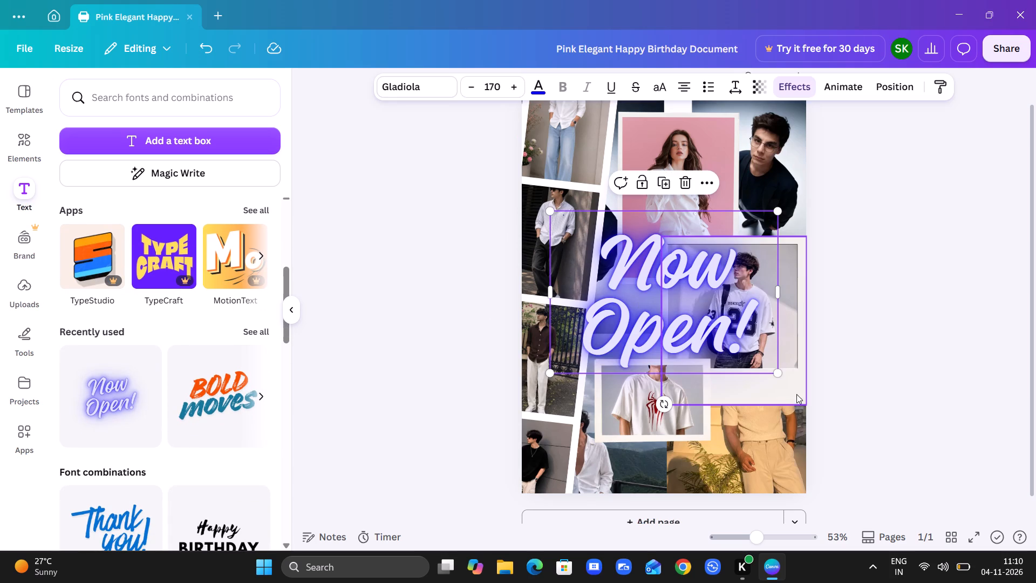
Shrink the "Now Open!" text to about size 59.4 and bring it over the number 23 jersey polaroid's lower part.
drag(782, 374, 710, 334)
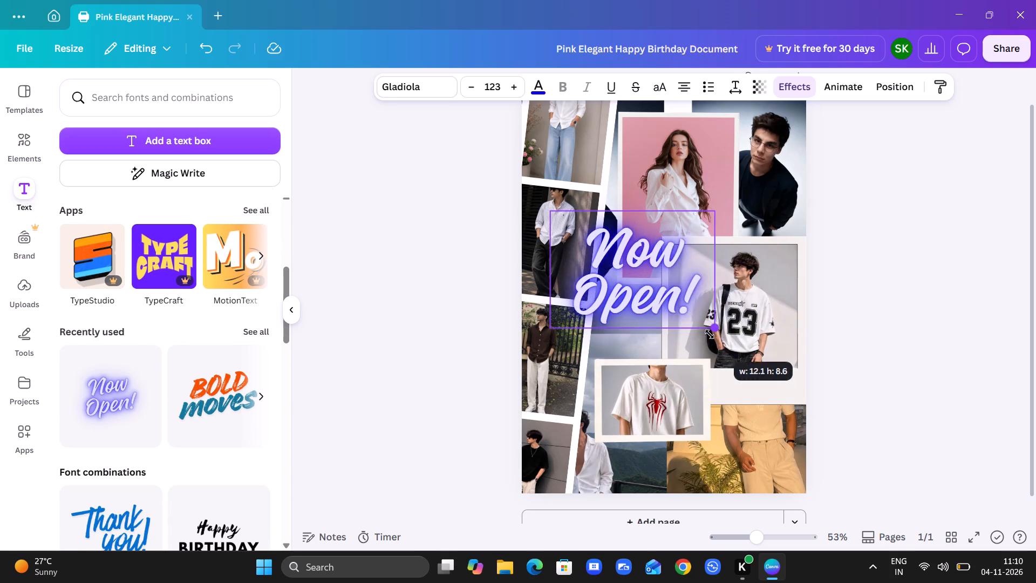
drag(710, 334, 683, 305)
drag(615, 257, 767, 387)
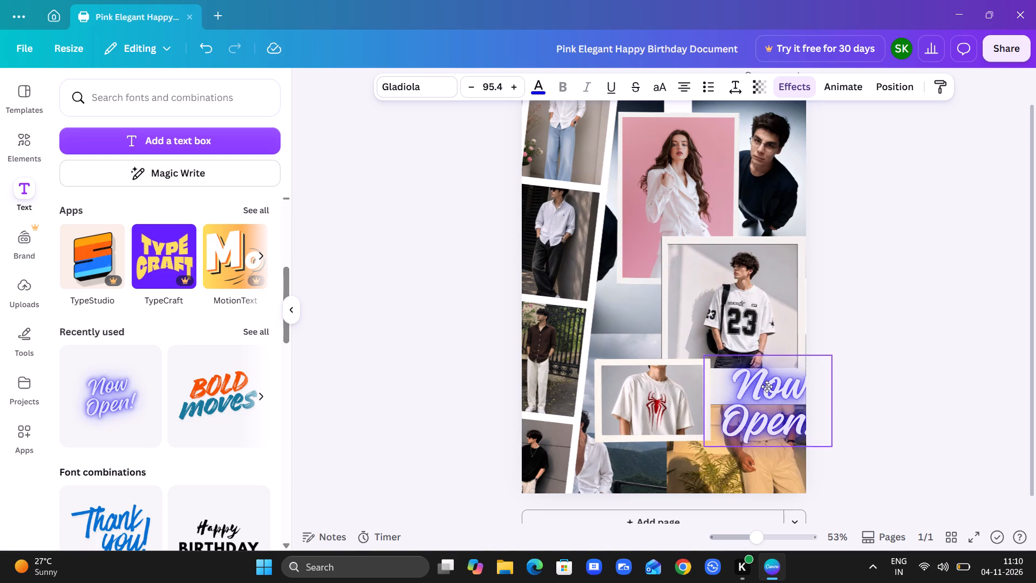
drag(767, 387, 742, 383)
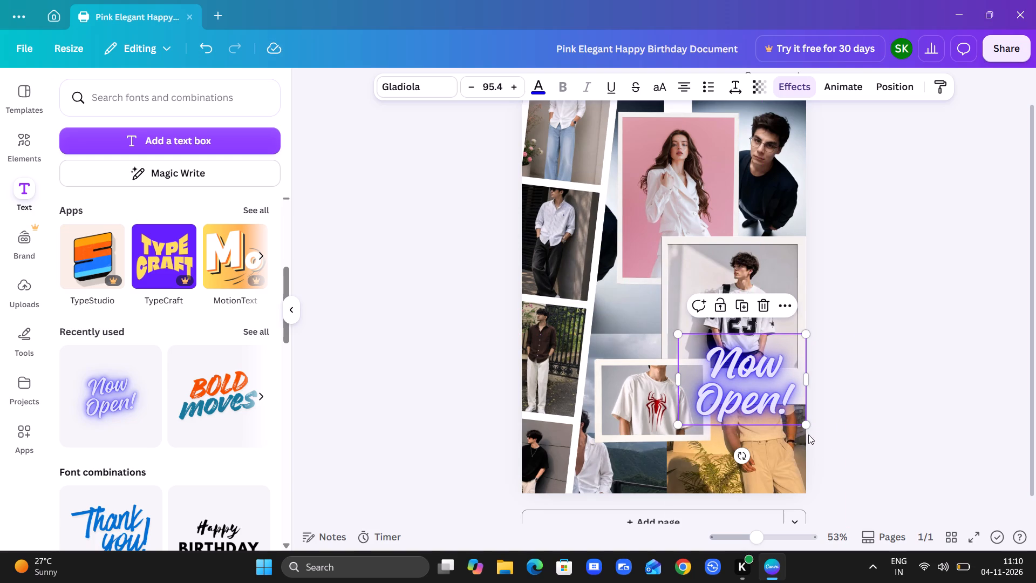
drag(807, 423, 760, 385)
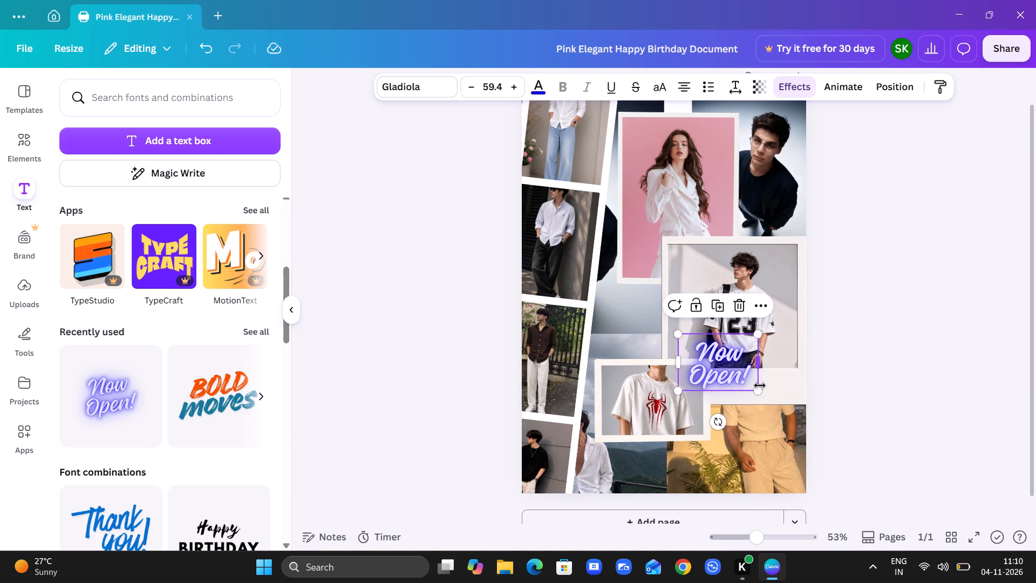
Try several spots for the "Now Open!" text and place it in the gap between the photo strip and the jersey polaroid.
drag(713, 363, 754, 369)
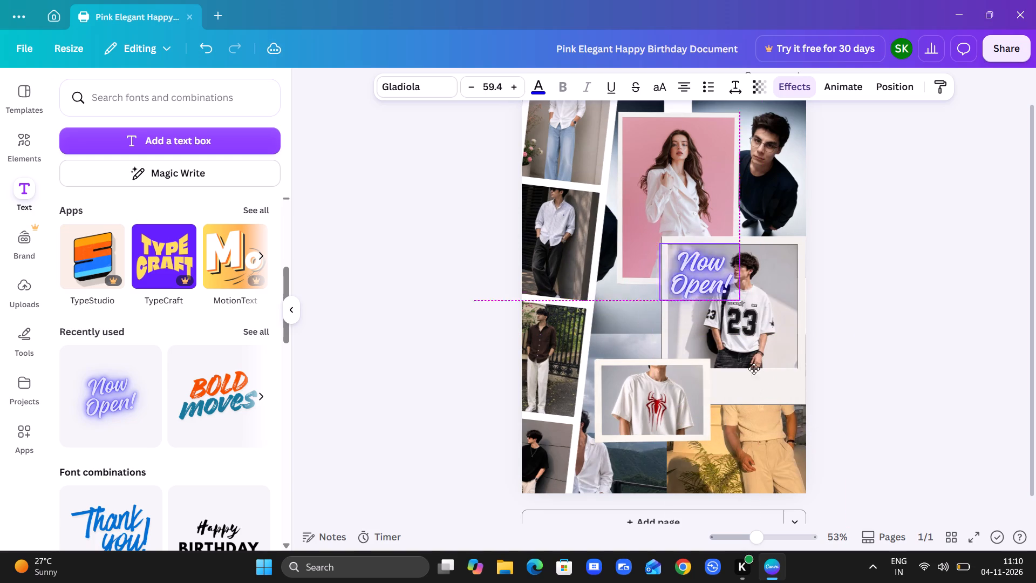
drag(754, 369, 684, 308)
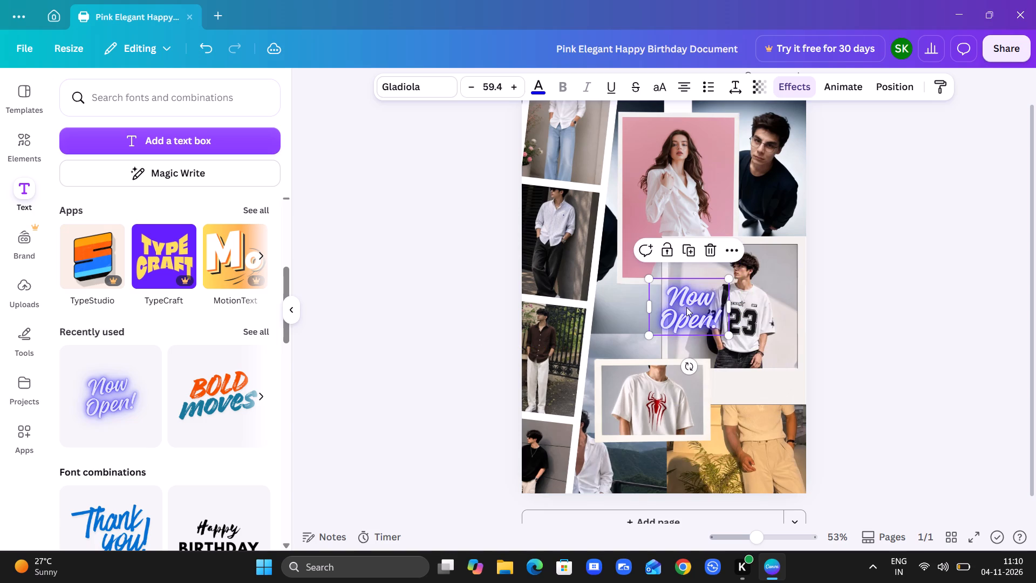
drag(688, 309, 629, 311)
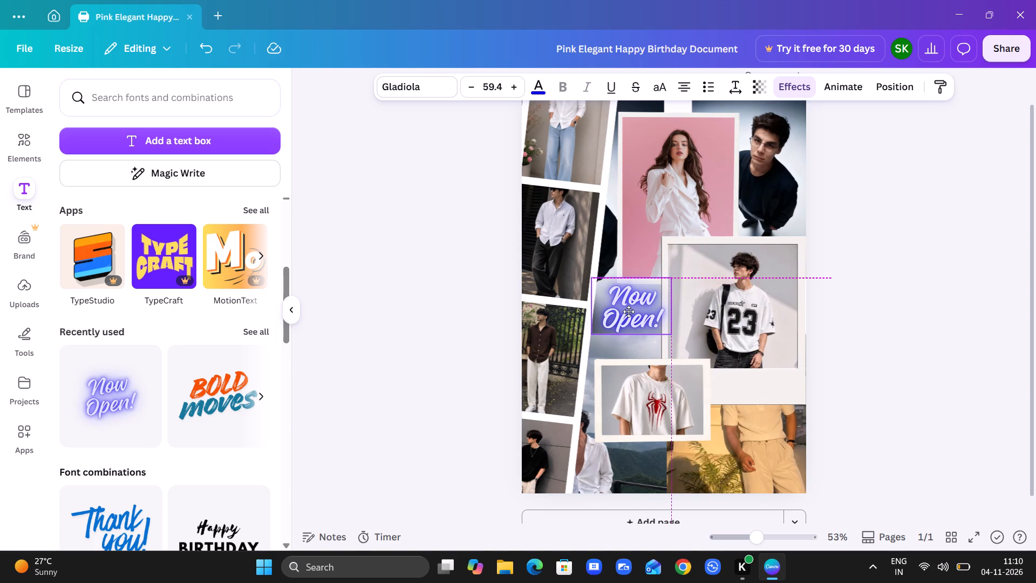
drag(629, 311, 689, 263)
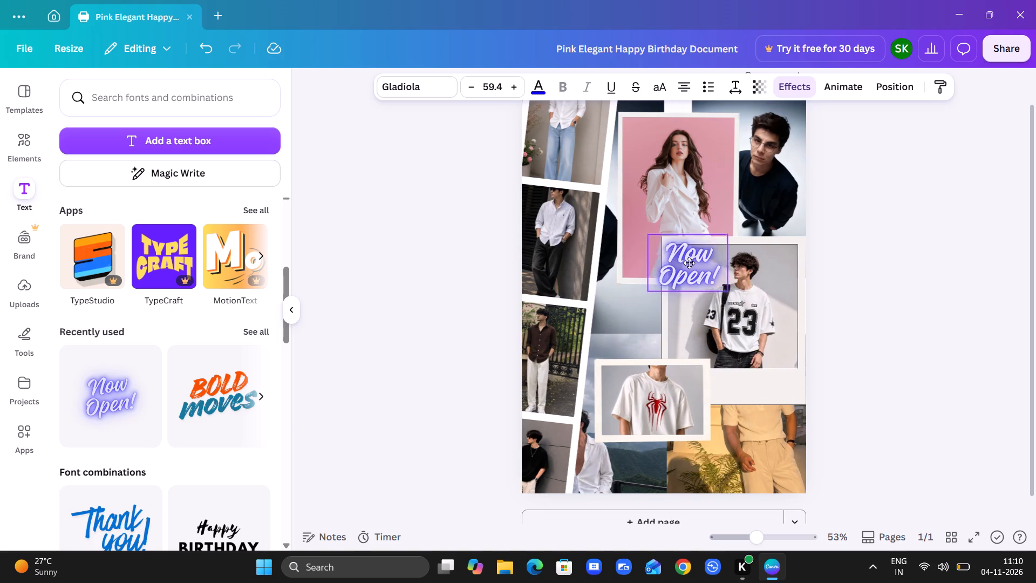
drag(689, 263, 742, 223)
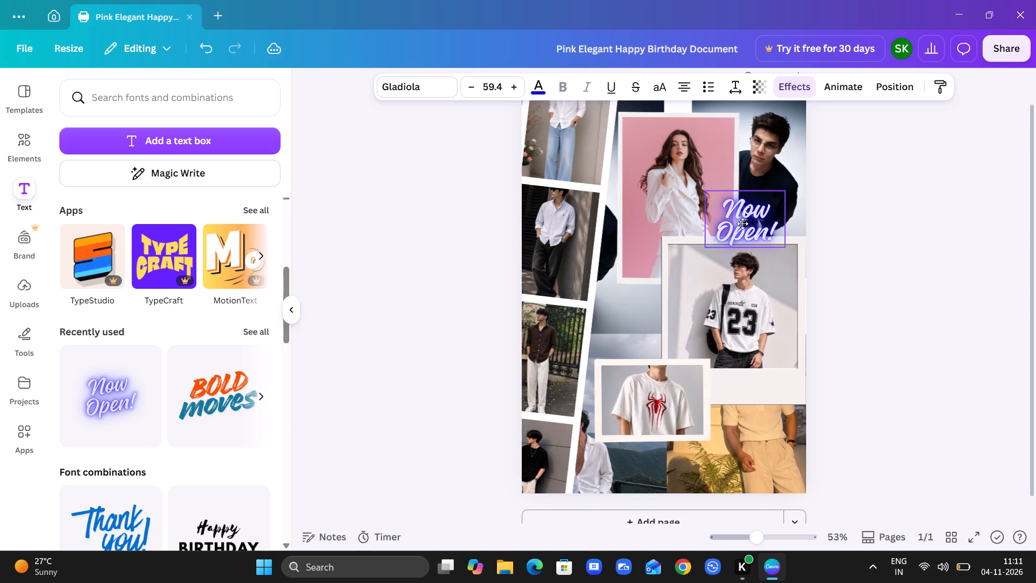
drag(742, 223, 633, 312)
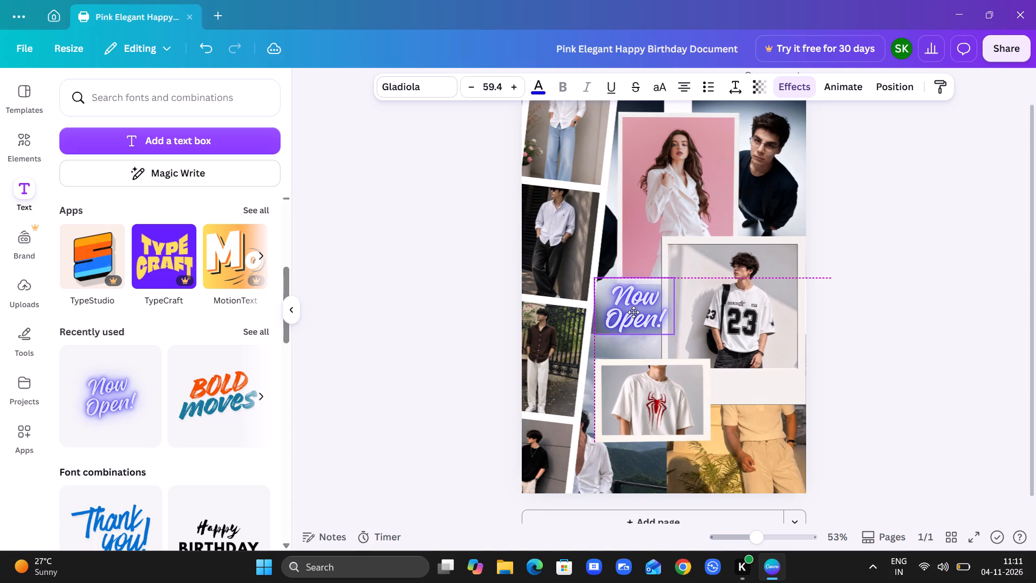
drag(633, 312, 562, 261)
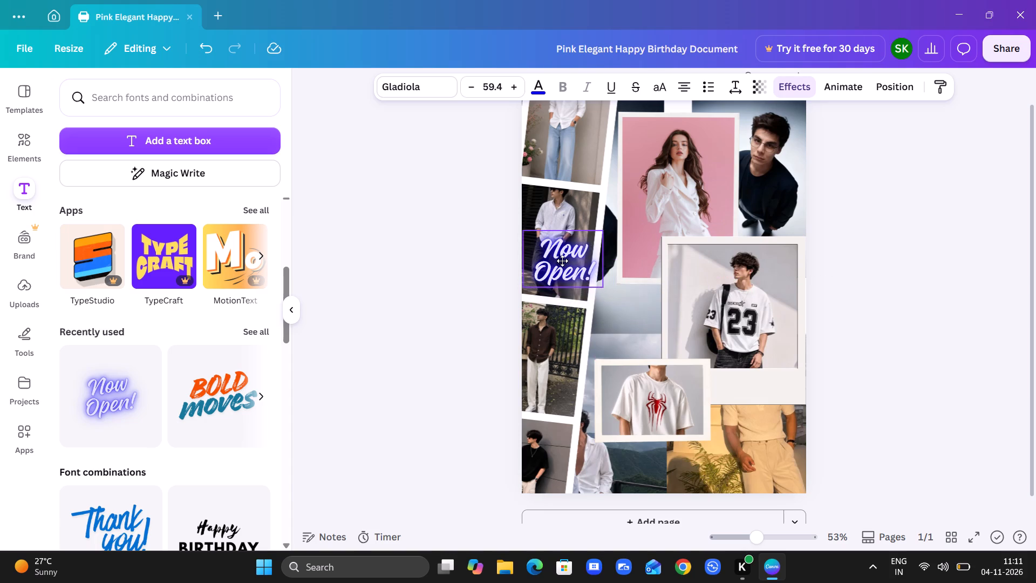
drag(562, 261, 629, 322)
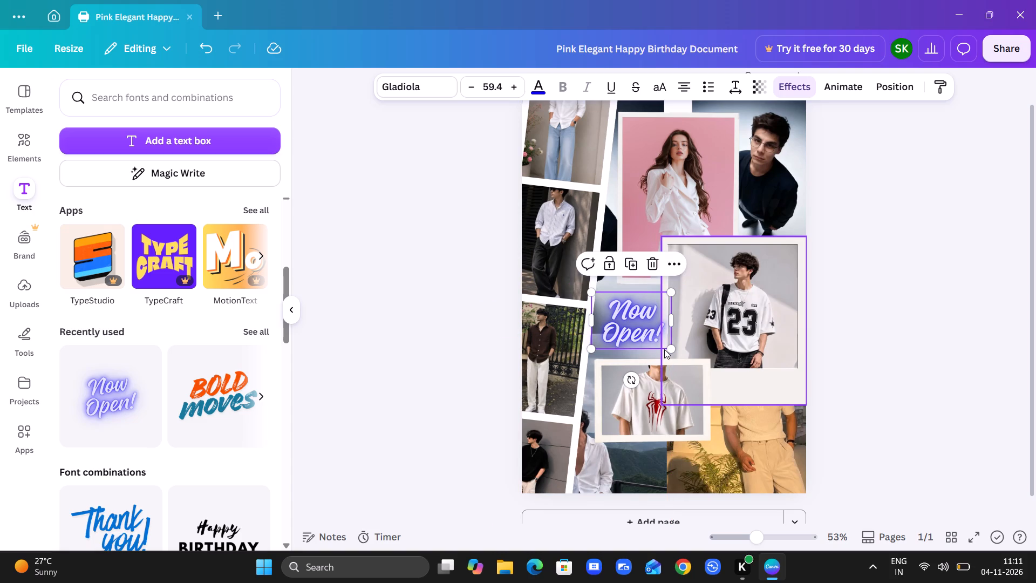
Resize the "Now Open!" text to size 50 and seat it in the gap just above the spider T-shirt polaroid.
drag(668, 347, 795, 431)
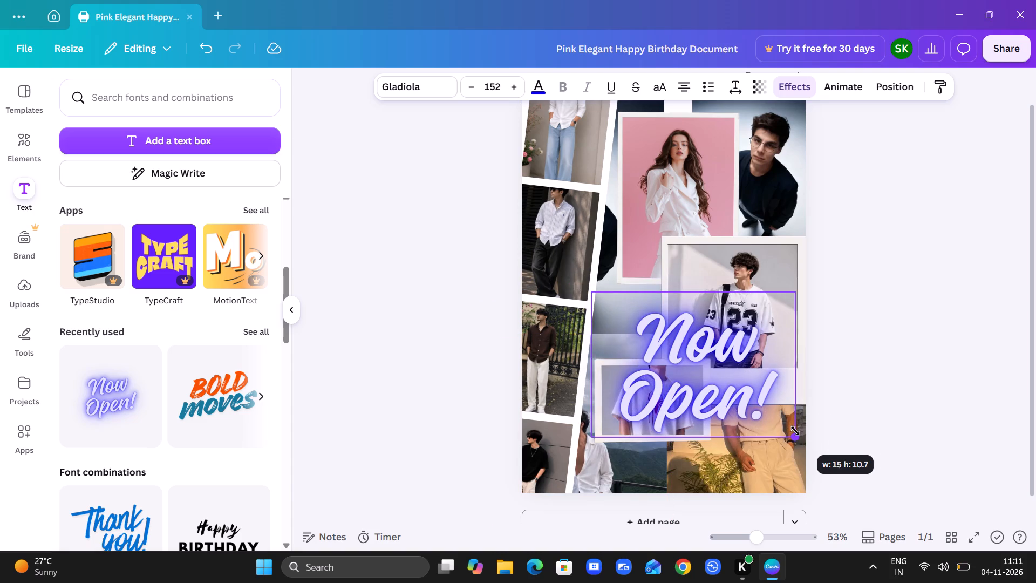
drag(795, 431, 655, 317)
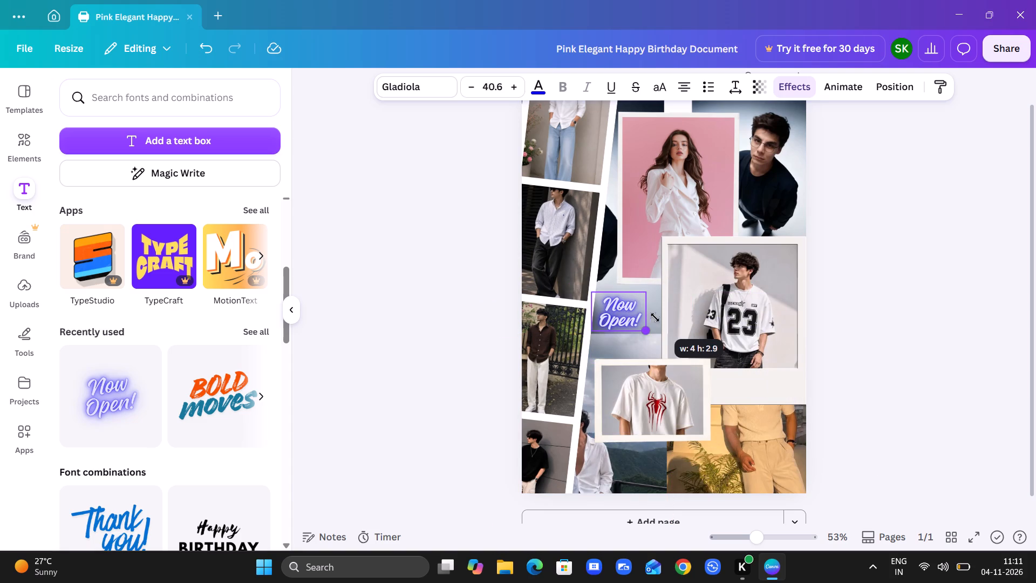
drag(655, 317, 665, 324)
drag(624, 306, 625, 299)
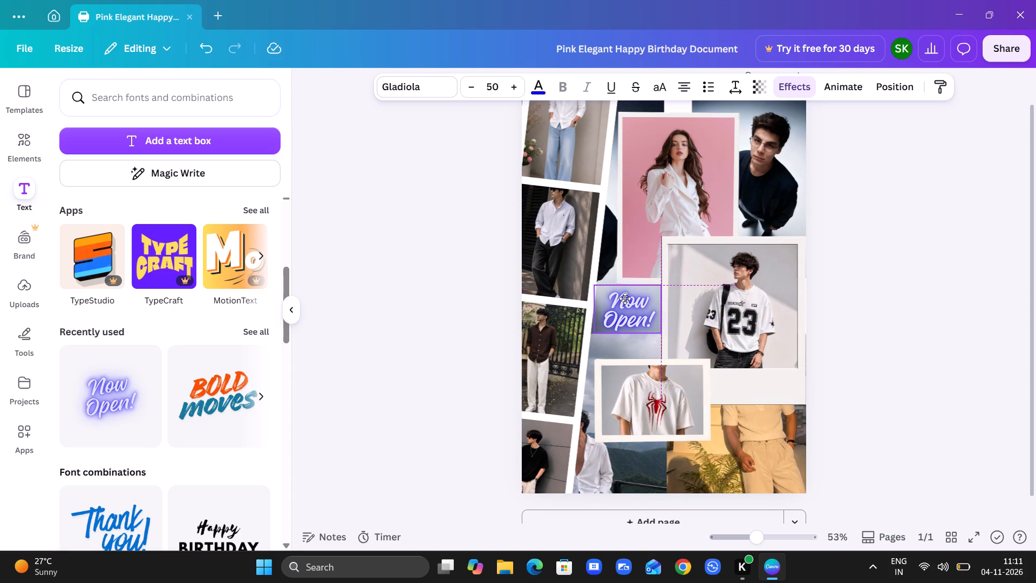
drag(625, 299, 622, 322)
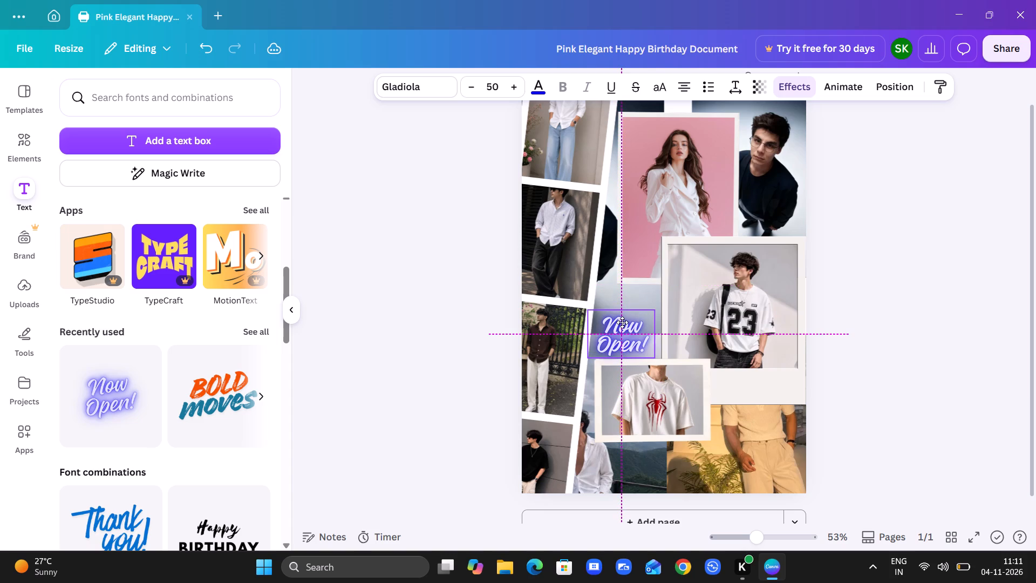
drag(622, 322, 623, 322)
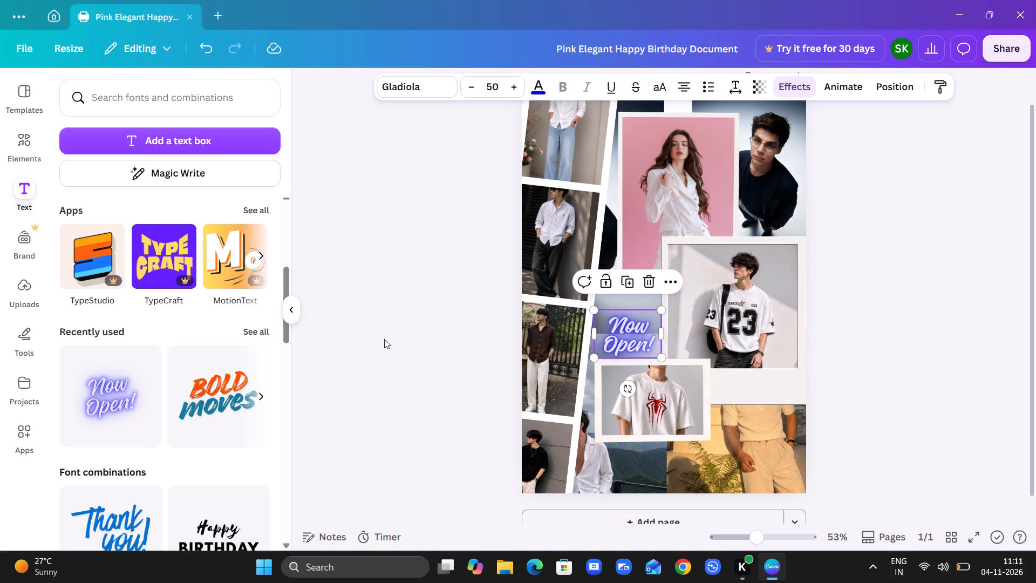
click(384, 339)
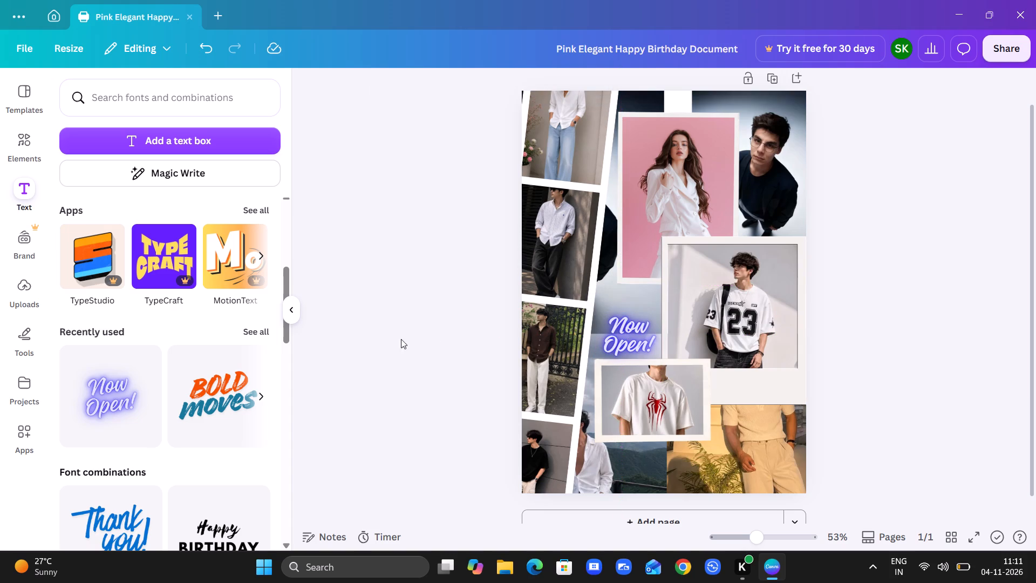
Add the black "Happy BIRTHDAY" font combination to the page.
scroll(219, 403, down, 2)
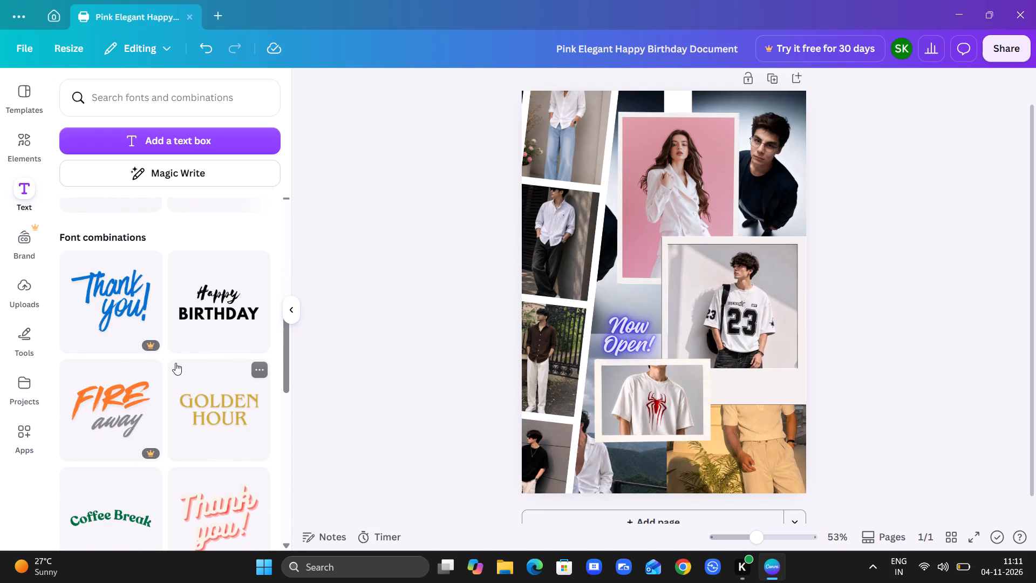
click(225, 312)
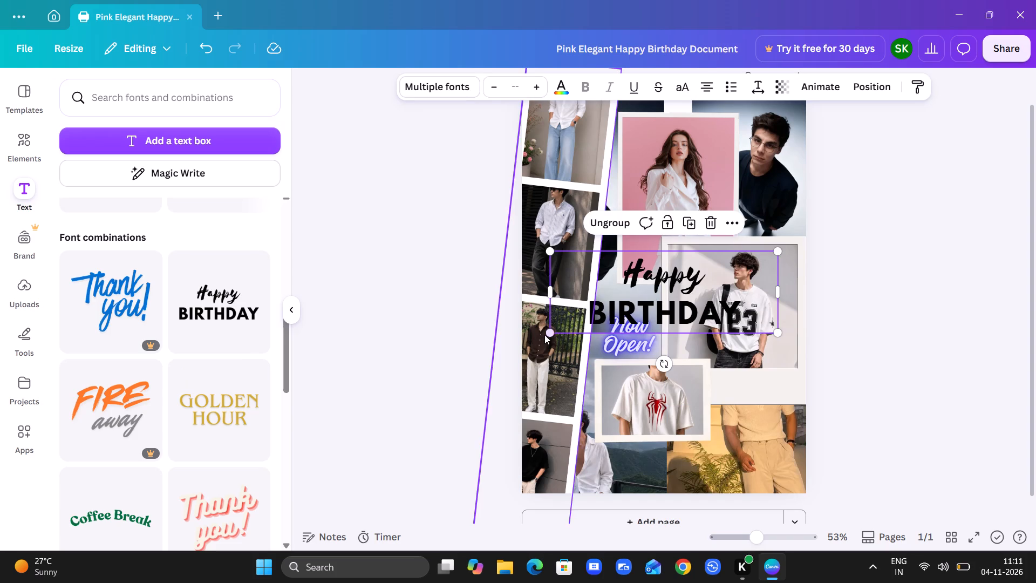
Move the slanted photo strip slightly right and up on the page.
drag(544, 335, 568, 326)
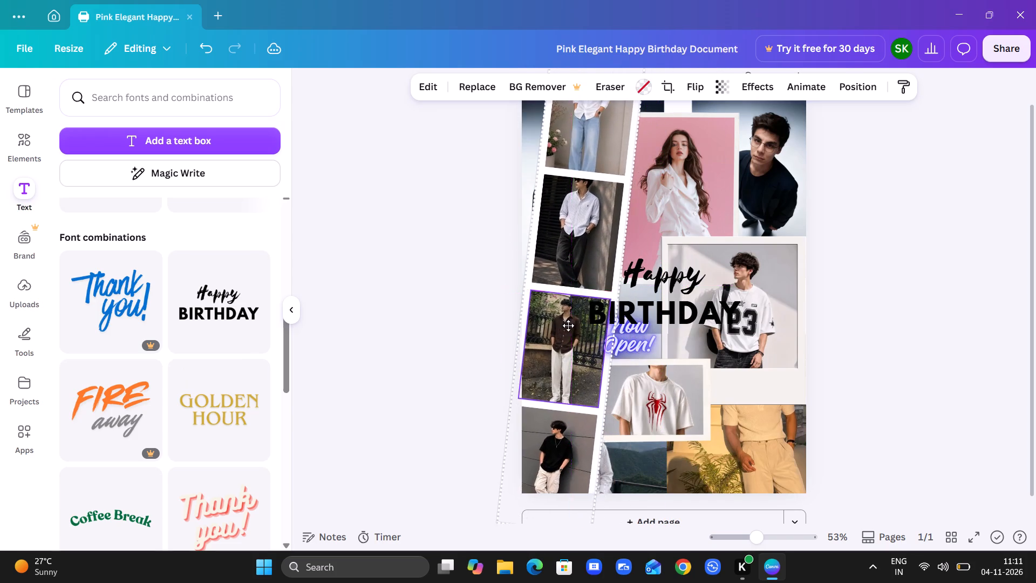
drag(568, 326, 561, 320)
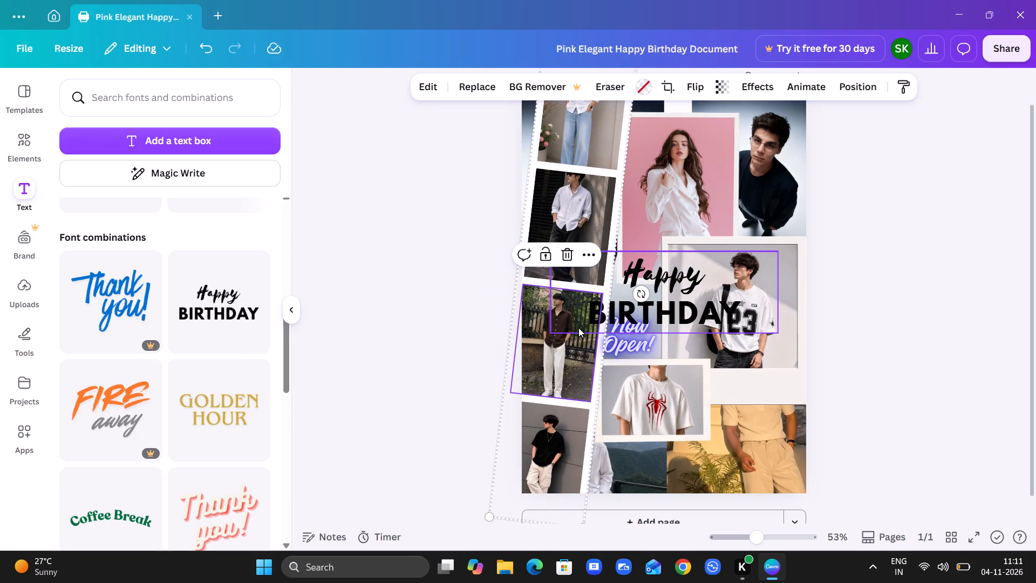
click(578, 327)
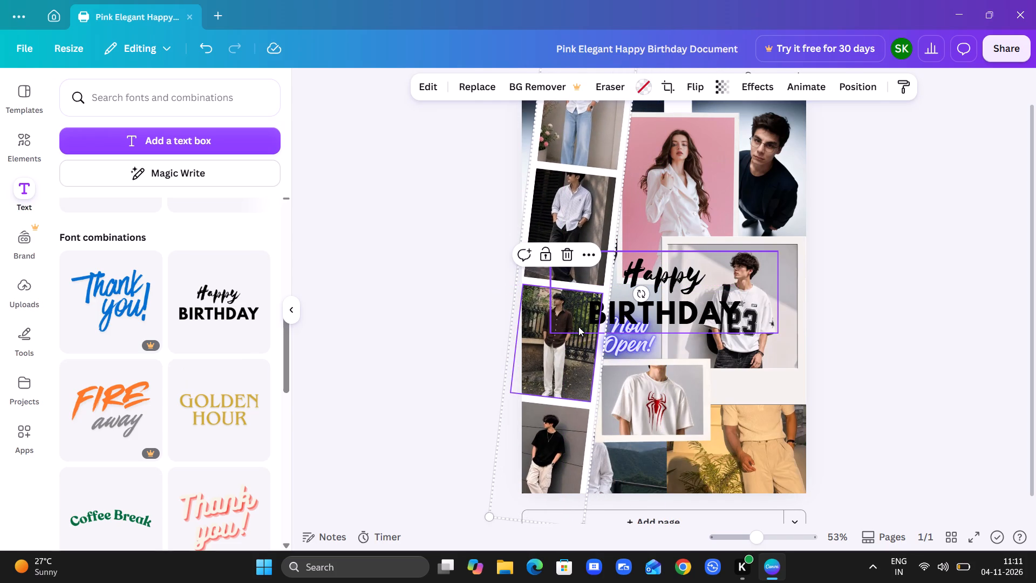
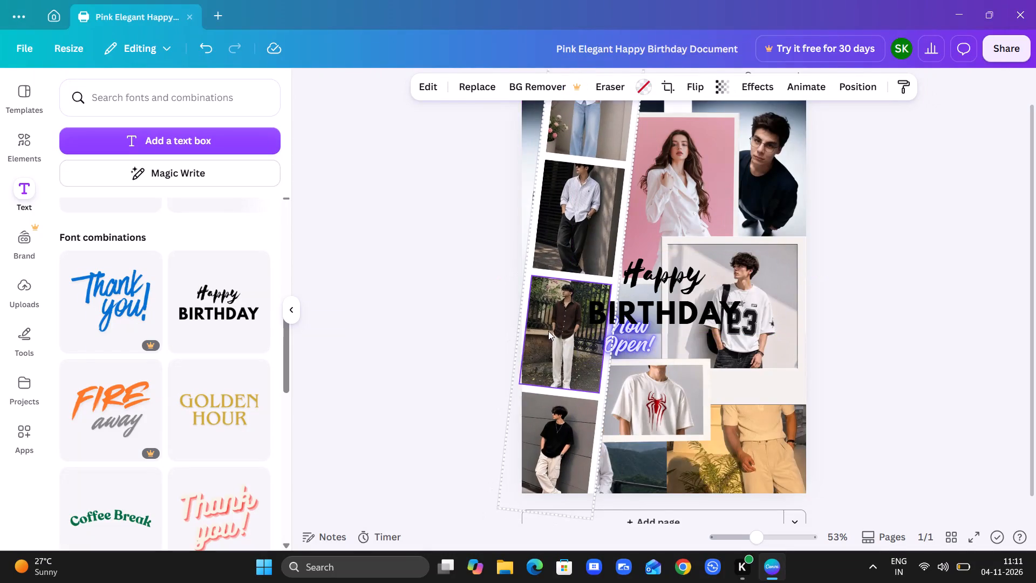
Shrink the "Happy BIRTHDAY" text and place it on the white border beneath the jersey polaroid photo.
click(628, 311)
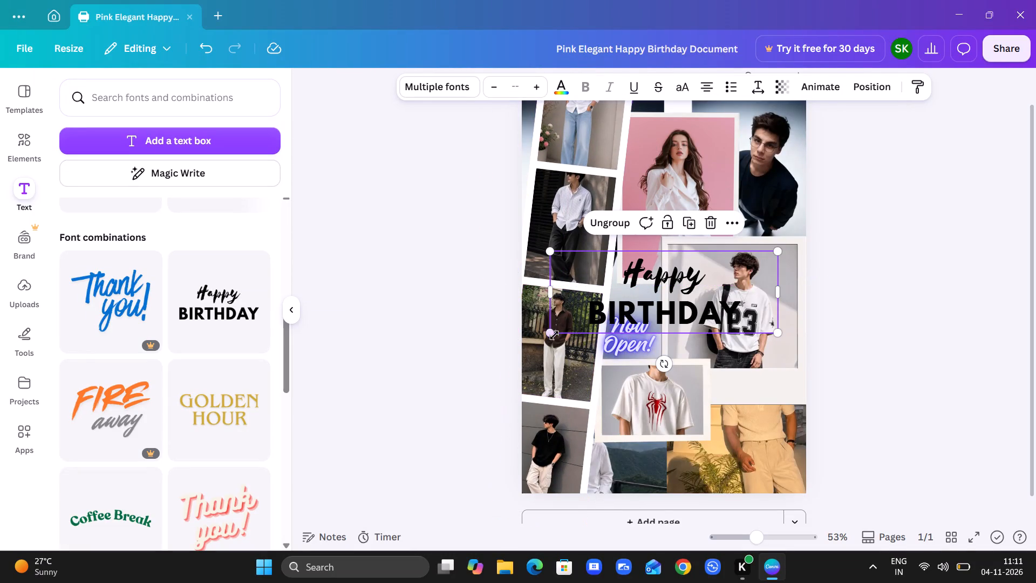
drag(554, 334, 661, 286)
click(661, 286)
drag(704, 275, 736, 372)
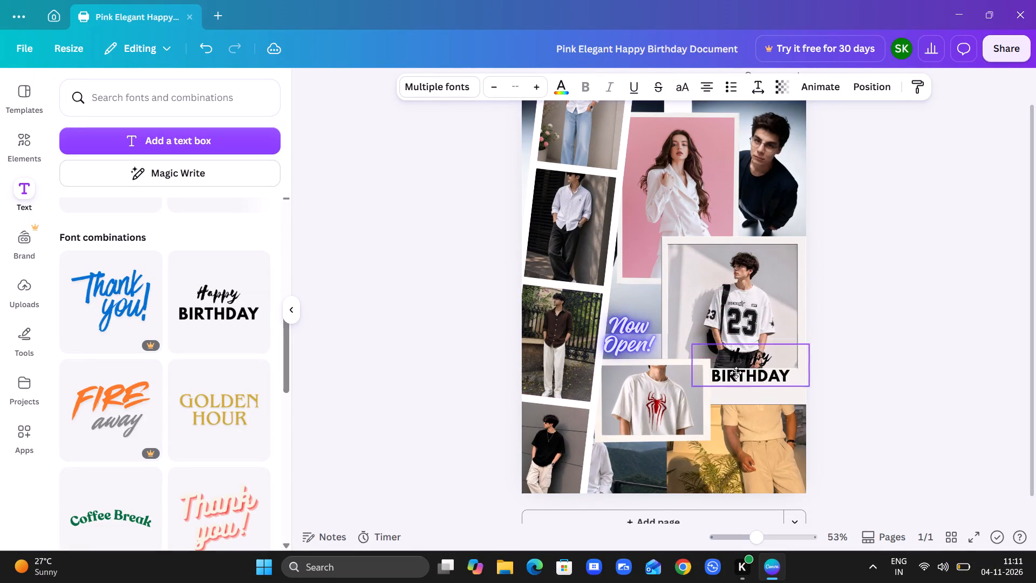
drag(736, 372, 741, 389)
click(880, 341)
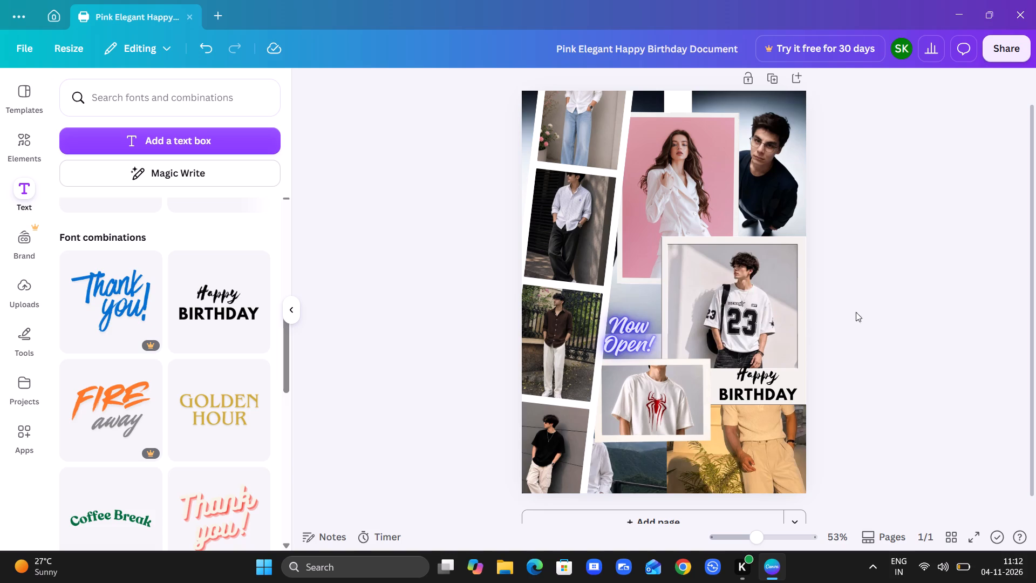
Apply the Beige and Green Vintage Nature Collage template to the page, replacing the current design.
click(3, 93)
scroll(169, 370, down, 3)
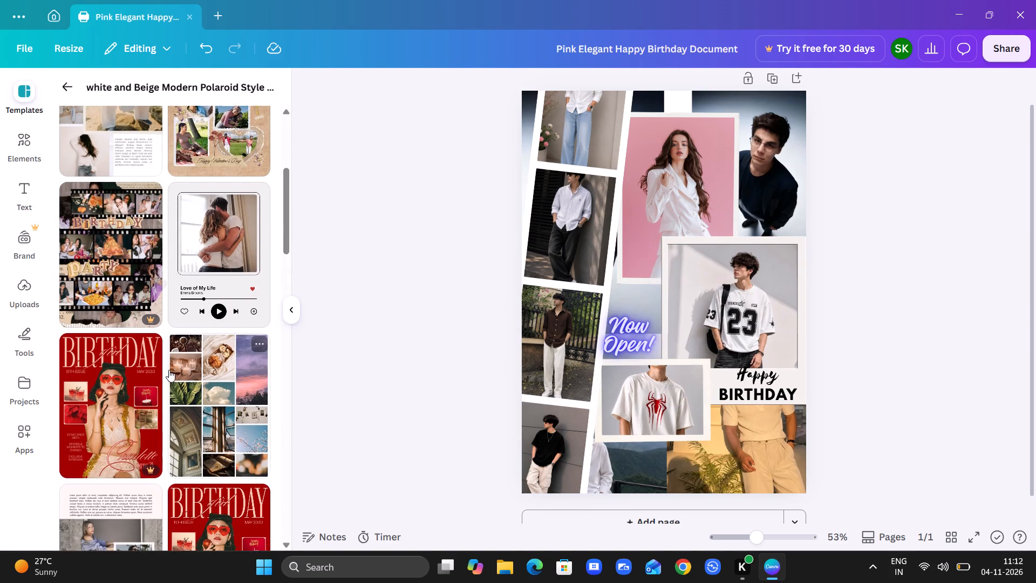
scroll(169, 370, down, 1)
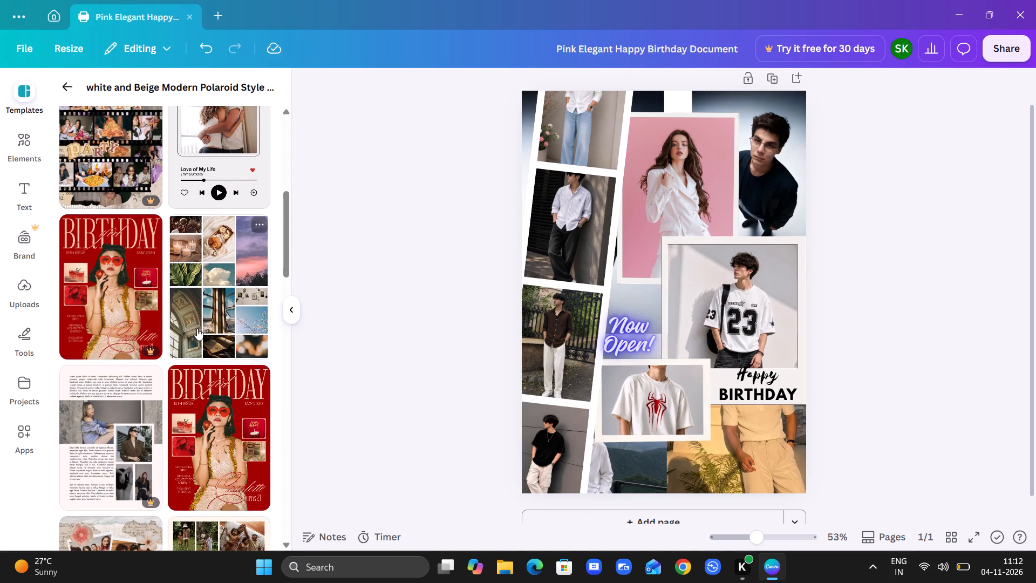
click(197, 328)
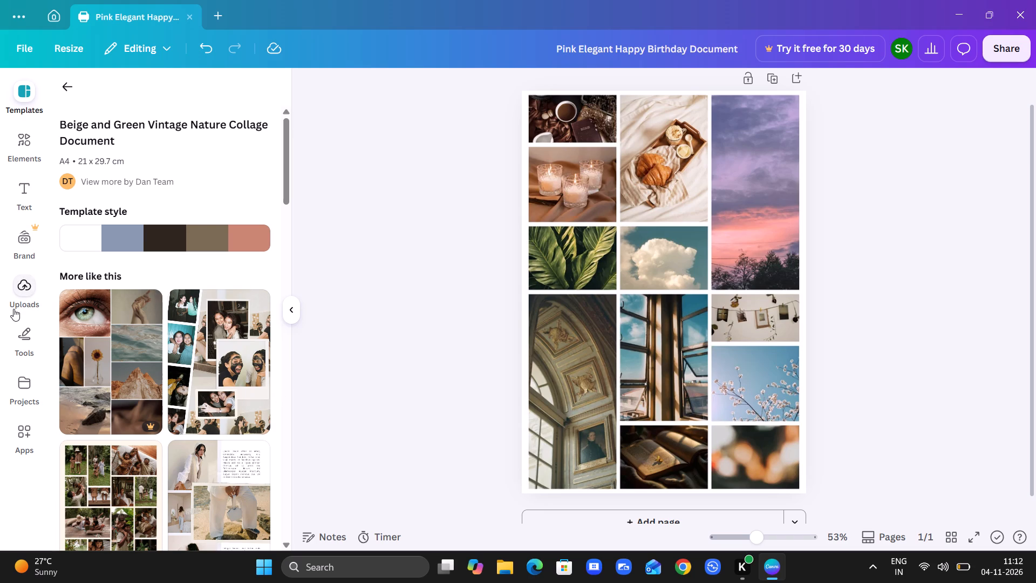
Replace the tall sunset picture in the collage with the uploaded photo of the man in the beige outfit.
click(13, 309)
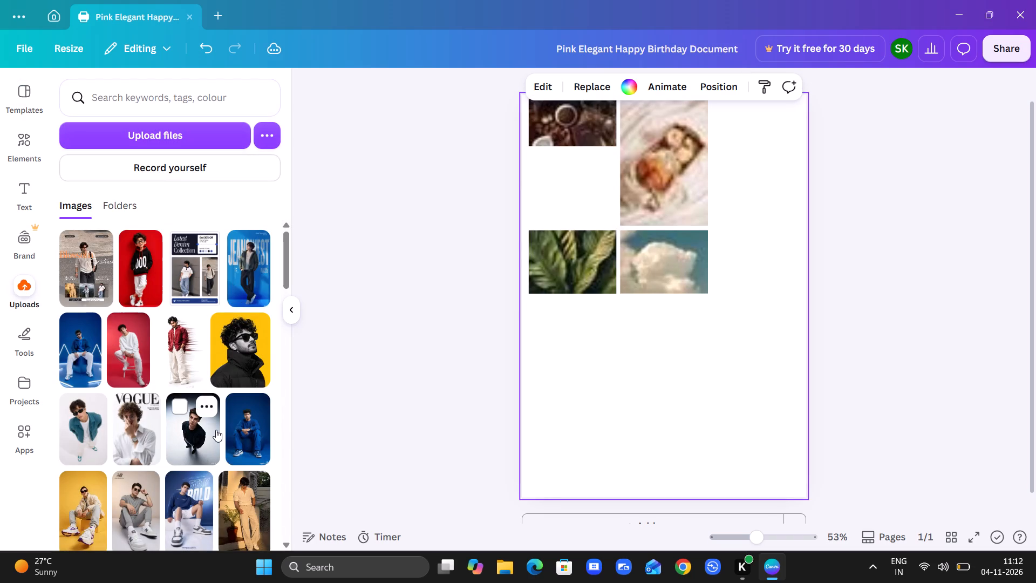
scroll(216, 430, down, 1)
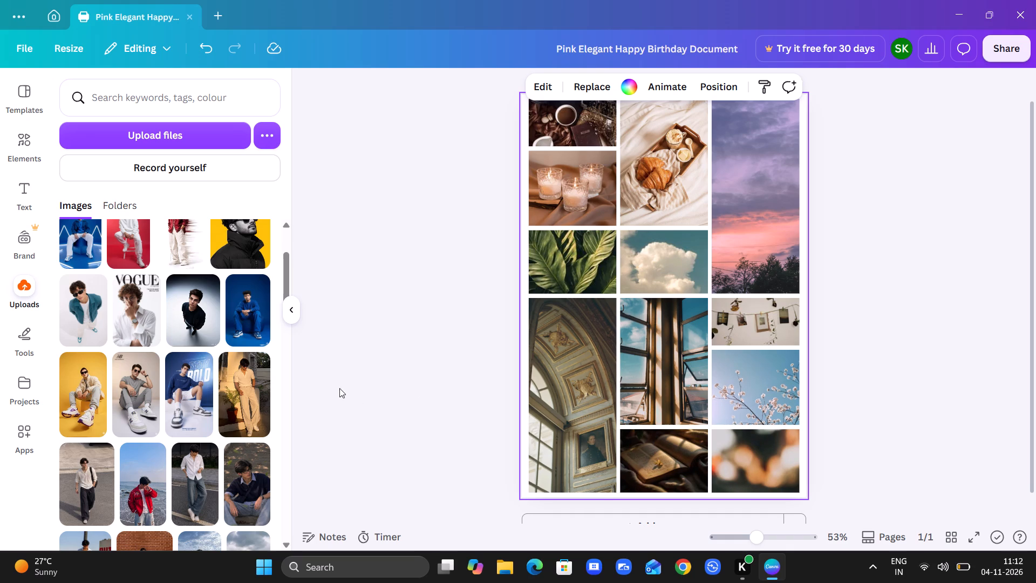
drag(258, 402, 753, 157)
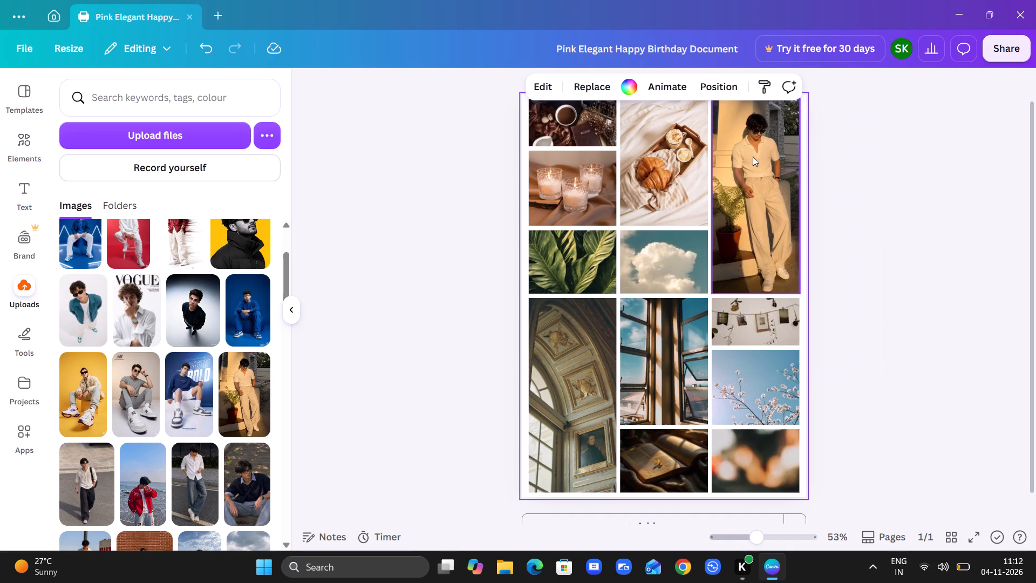
Replace the hanging-pictures image with the white shirt and jeans street photo, shifting its crop to show his head and torso.
drag(193, 494, 783, 337)
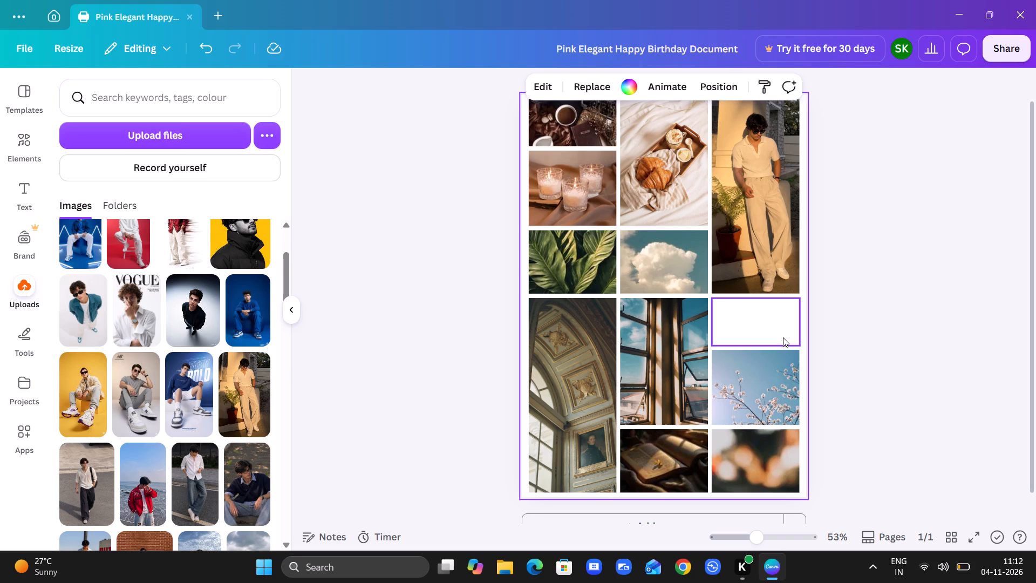
click(783, 337)
double_click(783, 337)
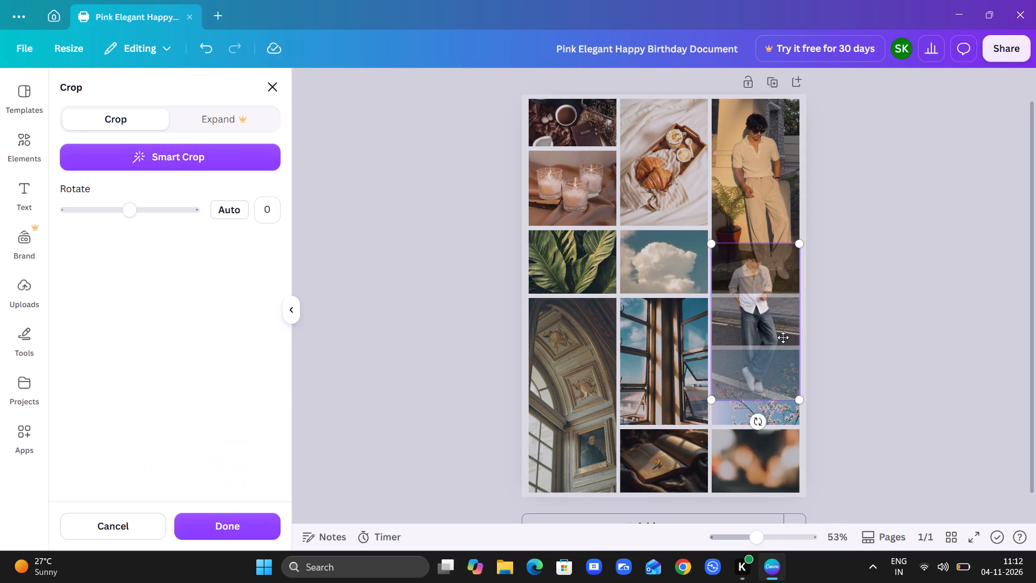
drag(774, 333, 787, 389)
click(456, 379)
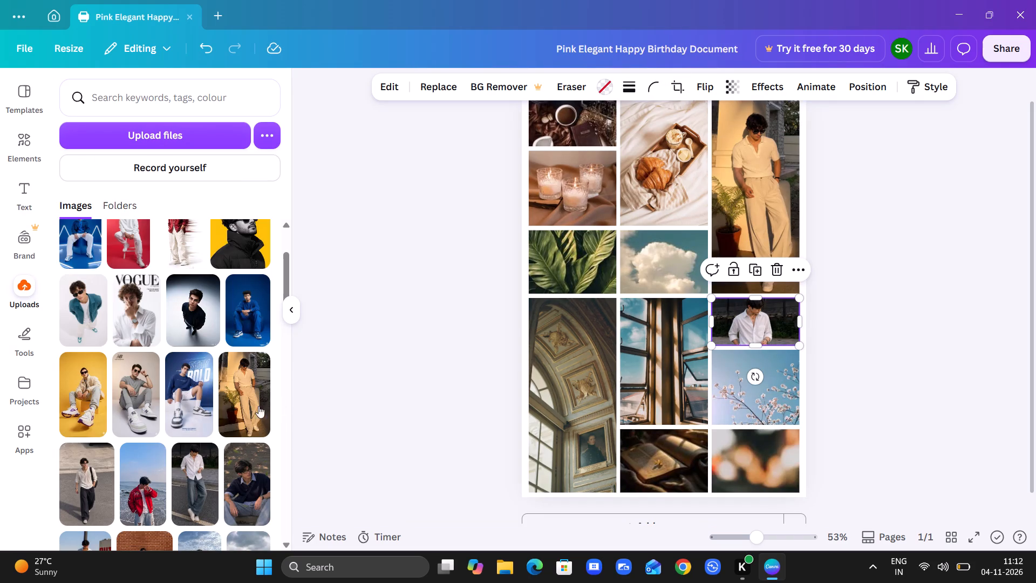
Replace the window picture in the middle column with the uploaded red jacket seaside photo.
drag(140, 486, 483, 435)
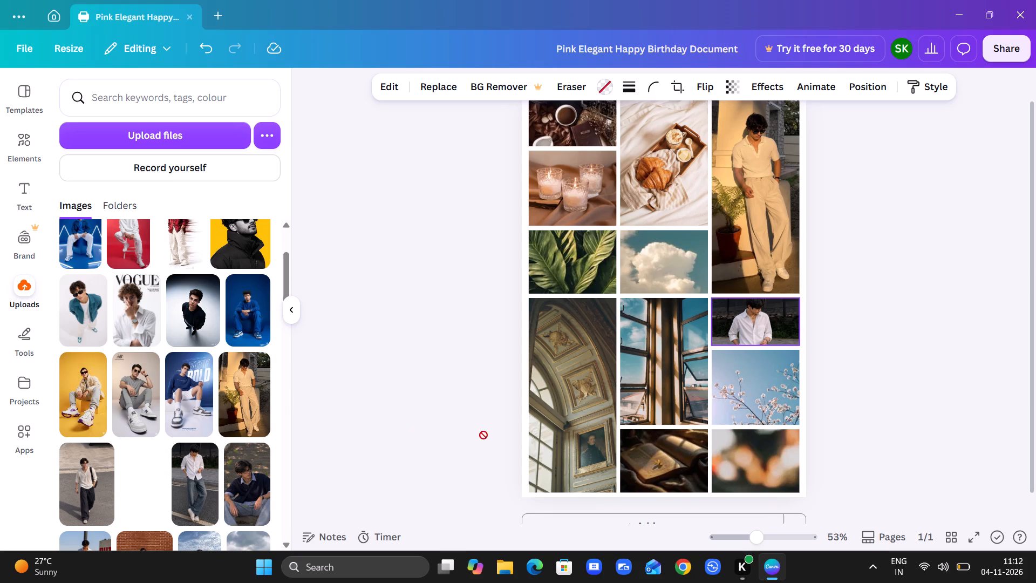
drag(483, 435, 663, 364)
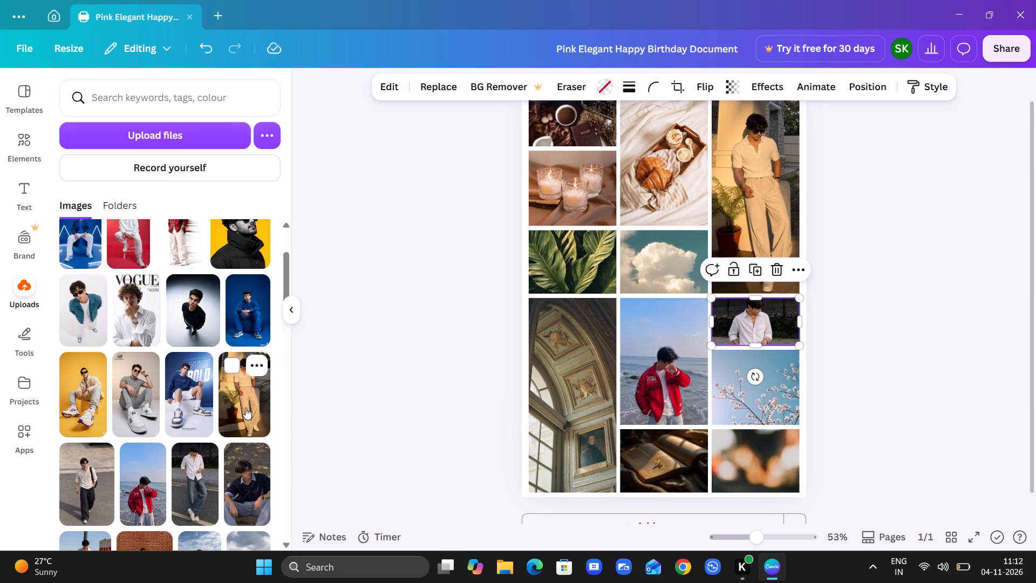
Replace the tall arched-ceiling picture with the beige outfit photo, then enlarge and reposition the photo within its frame.
drag(247, 408, 563, 353)
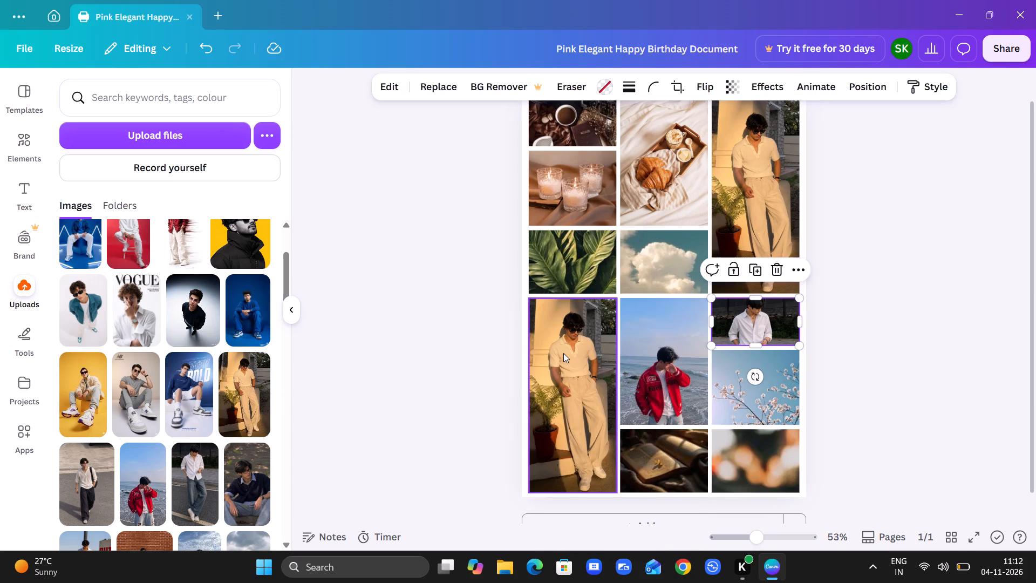
click(563, 353)
click(563, 353)
triple_click(563, 353)
click(563, 353)
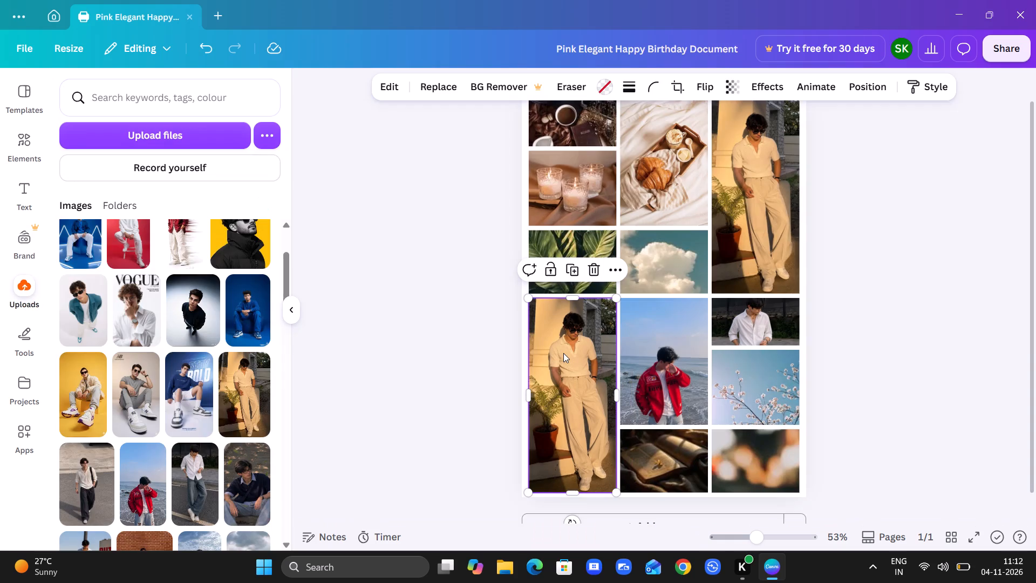
click(563, 353)
click(563, 353)
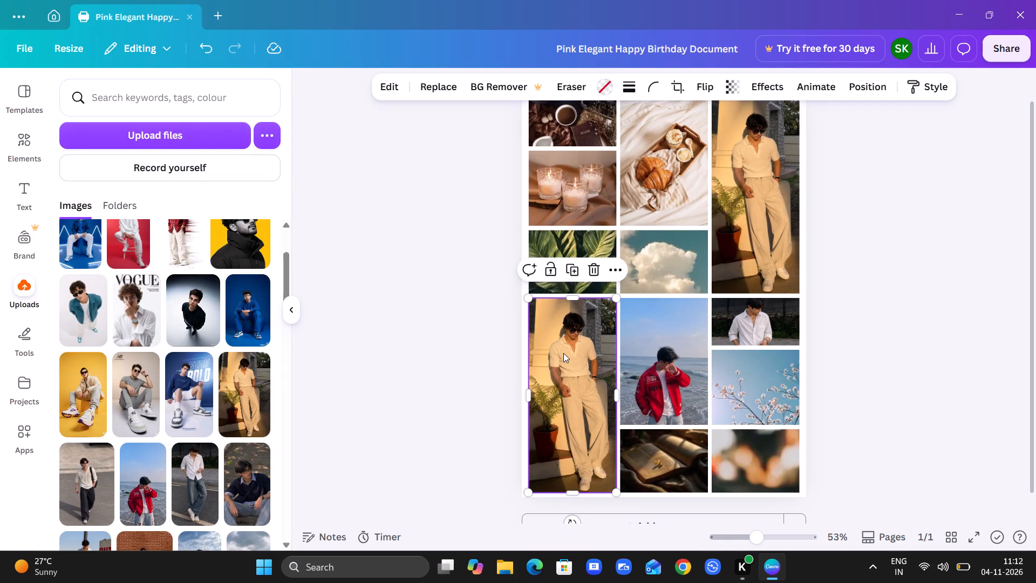
double_click(563, 353)
click(547, 326)
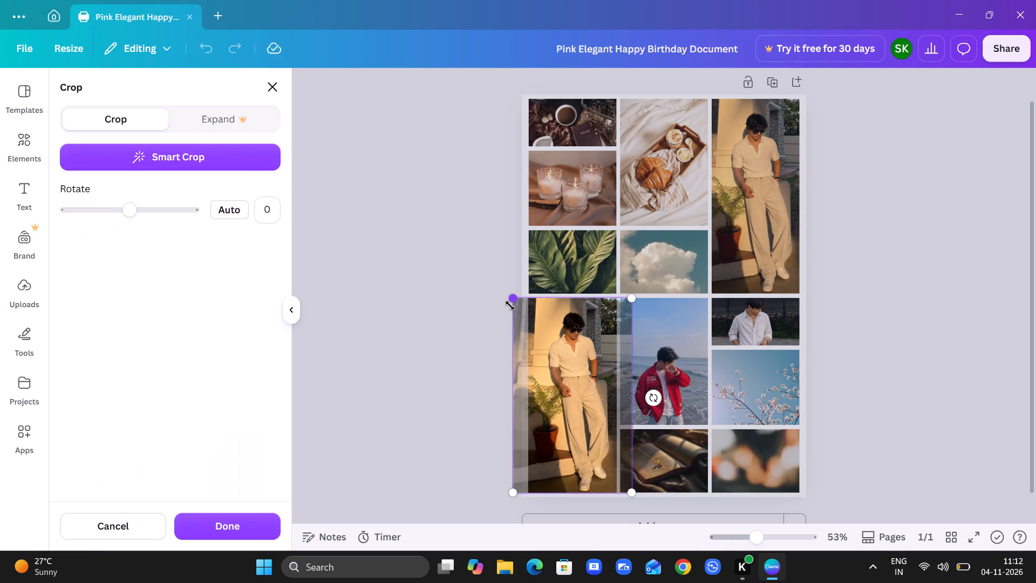
drag(510, 306, 478, 284)
drag(569, 349, 580, 378)
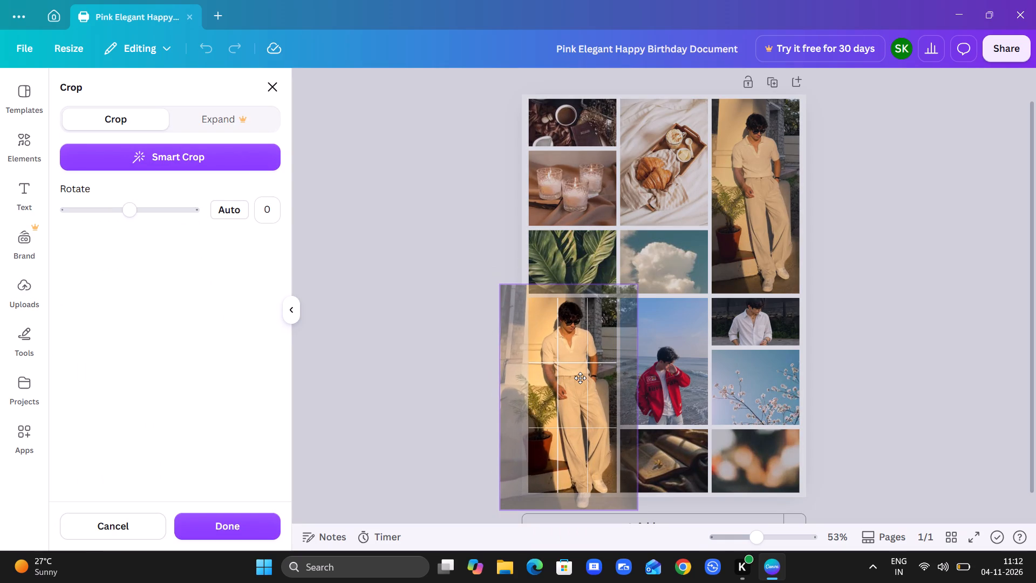
drag(580, 378, 585, 405)
double_click(407, 424)
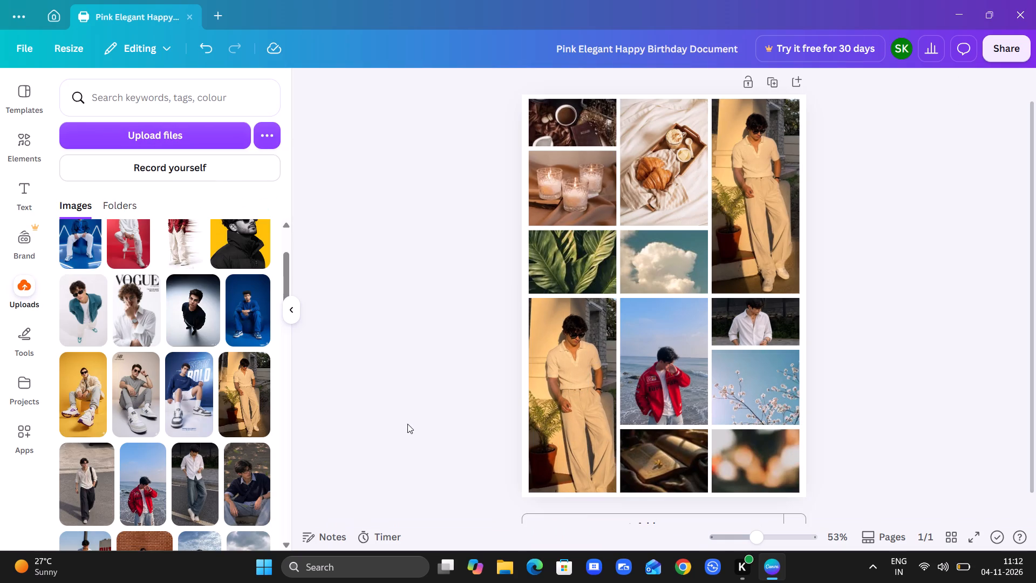
Replace the open book picture with the white outfit mountain-railing photo, moving its crop so his head and shoulders show.
scroll(177, 478, down, 1)
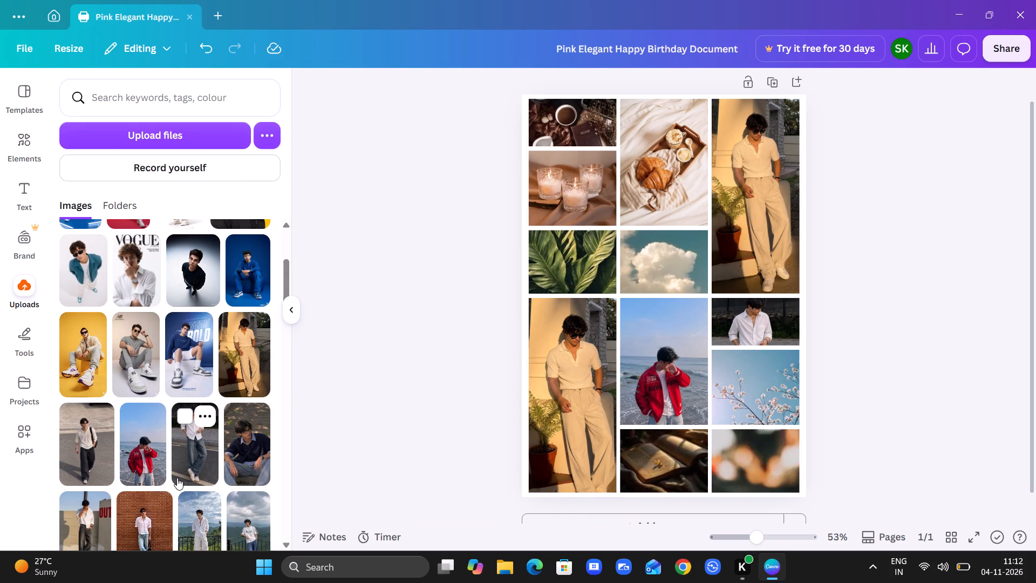
scroll(177, 478, down, 1)
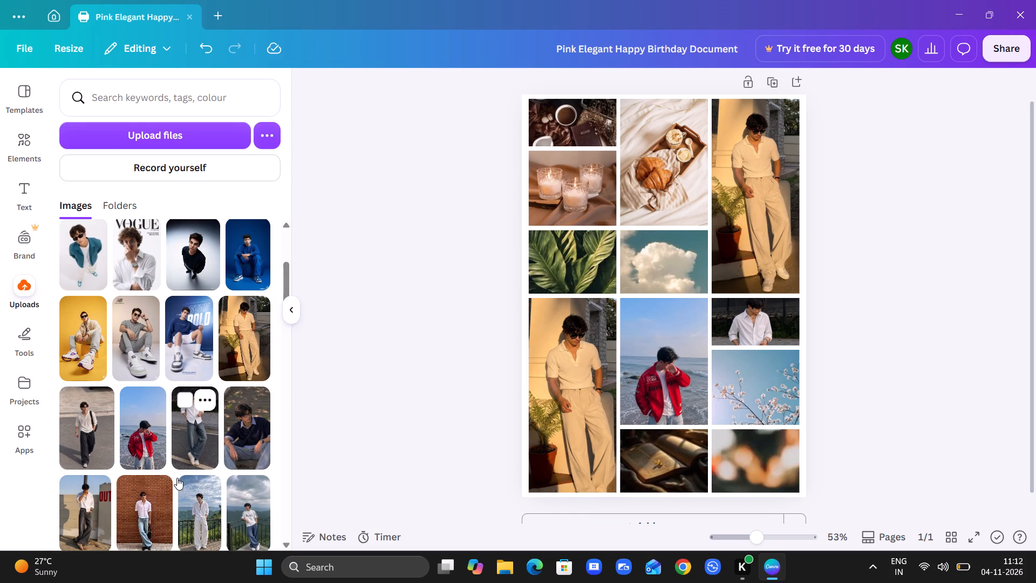
scroll(177, 478, down, 1)
drag(196, 475, 642, 460)
click(642, 460)
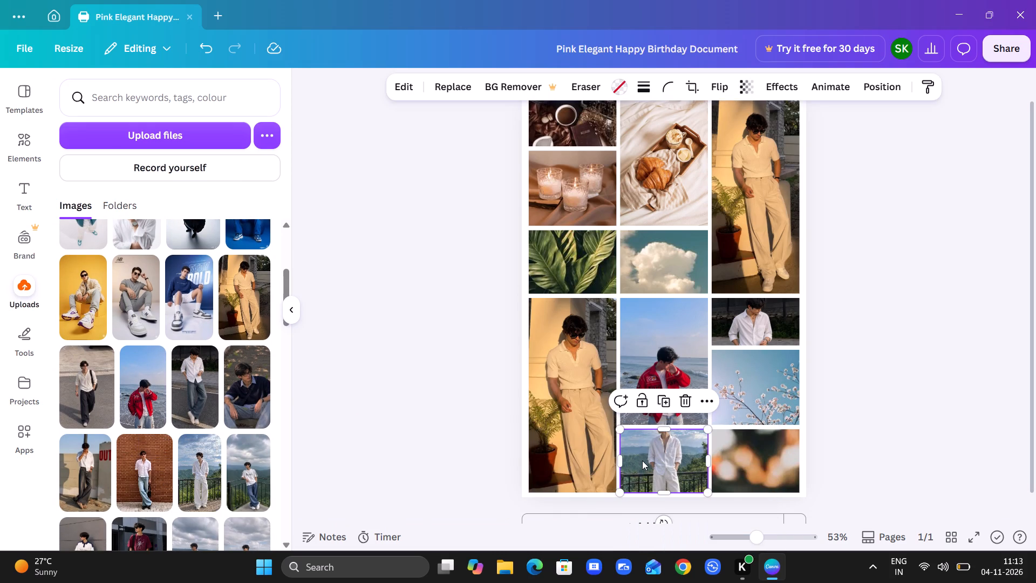
double_click(684, 439)
drag(679, 415, 695, 456)
click(432, 419)
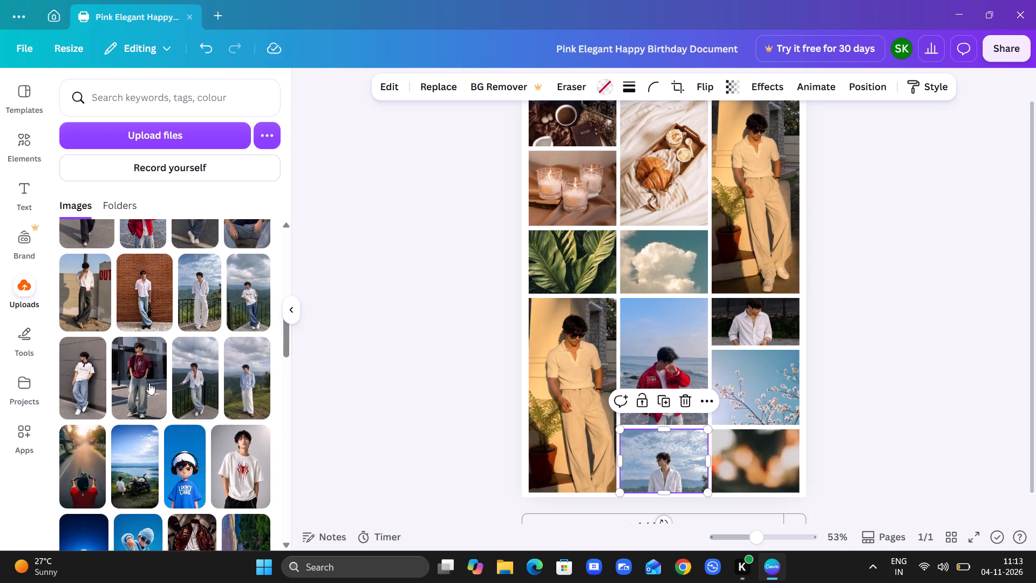
Add the open white shirt and jeans railing photo and drop it into the blurred-lights frame.
click(181, 390)
drag(181, 390, 697, 371)
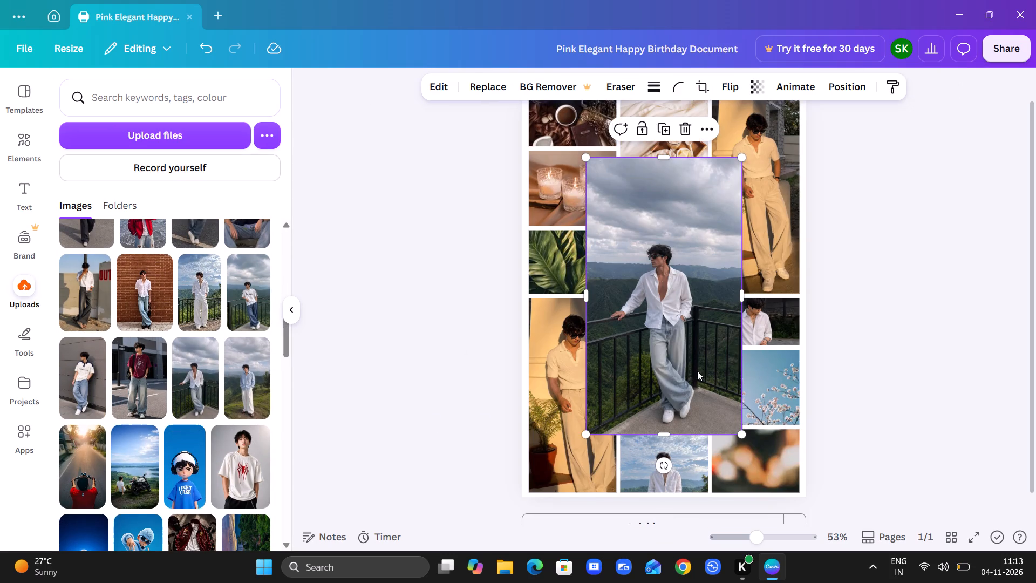
drag(697, 371, 650, 344)
drag(650, 344, 768, 472)
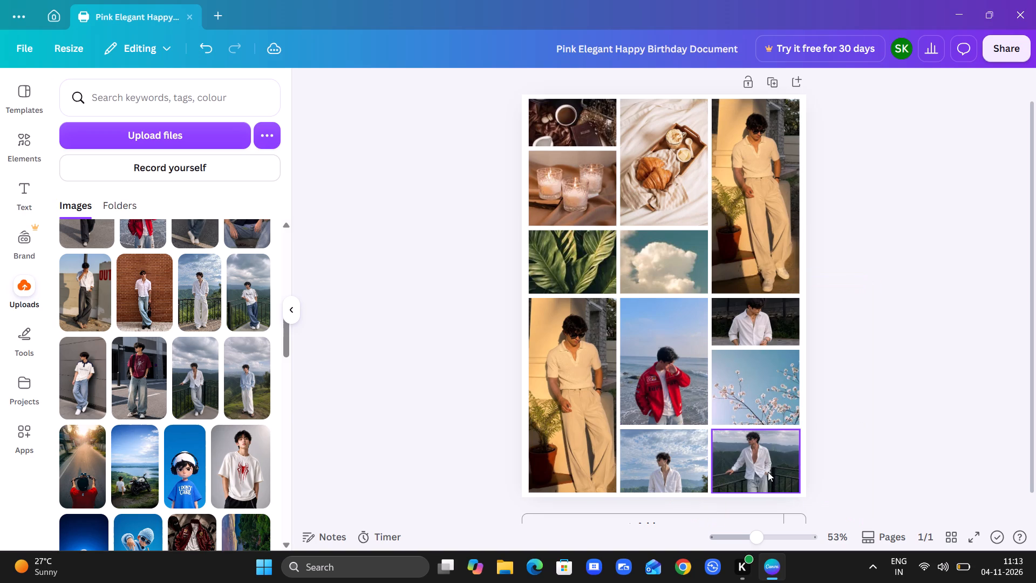
Enlarge the blossom picture inside its frame so the crop shows a closer part of the branches.
double_click(726, 396)
click(726, 396)
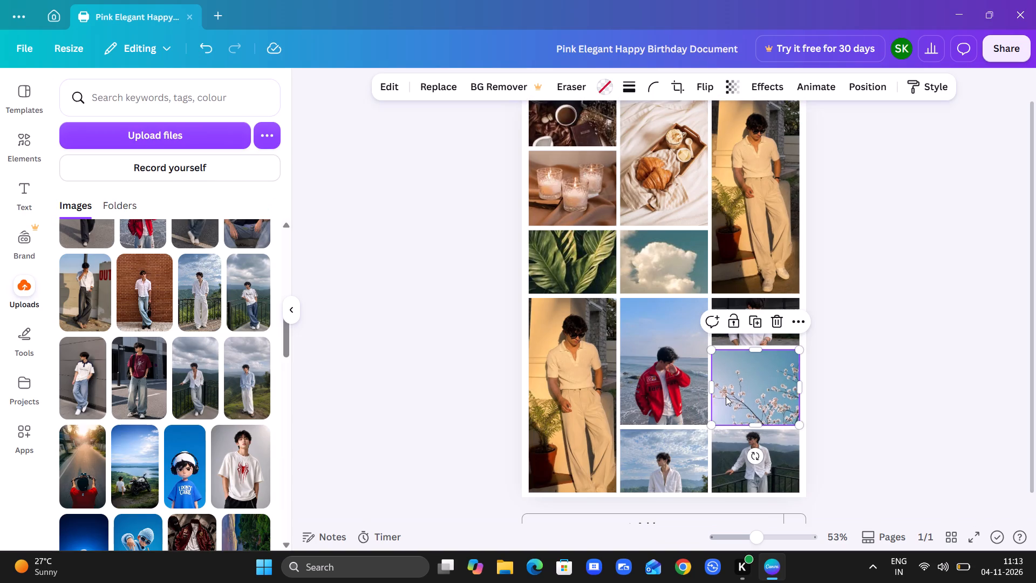
double_click(726, 396)
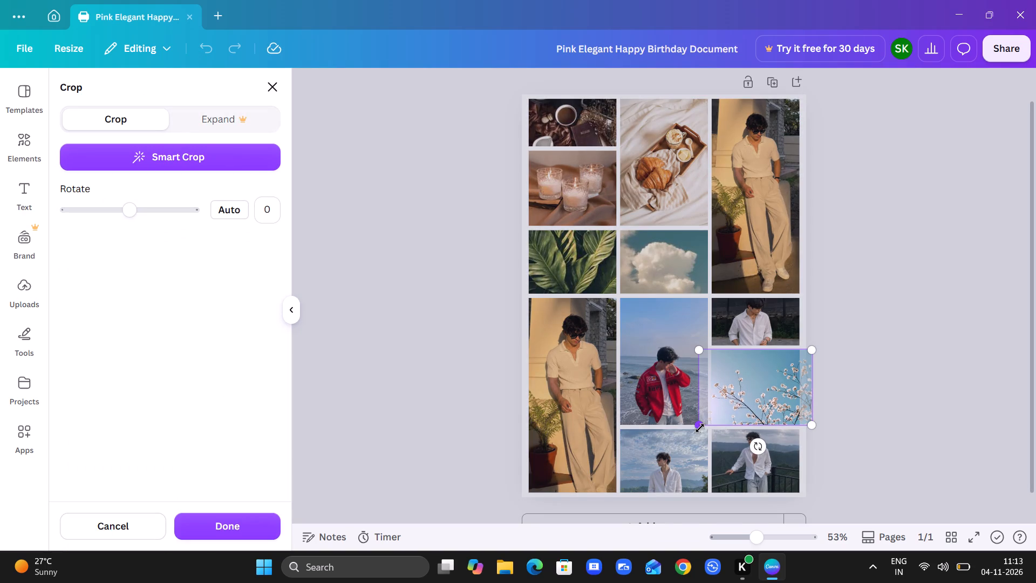
drag(700, 428, 528, 546)
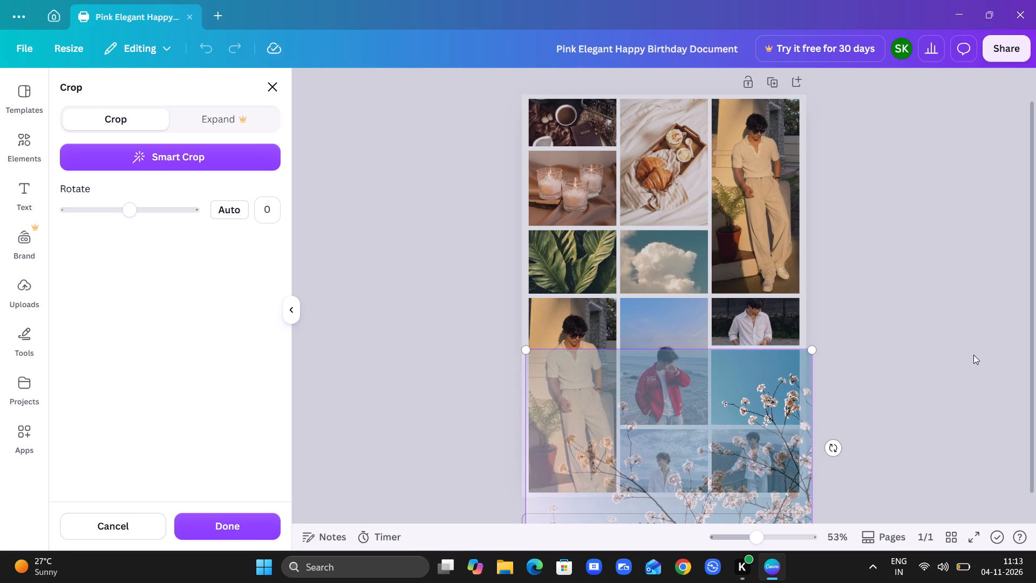
click(973, 355)
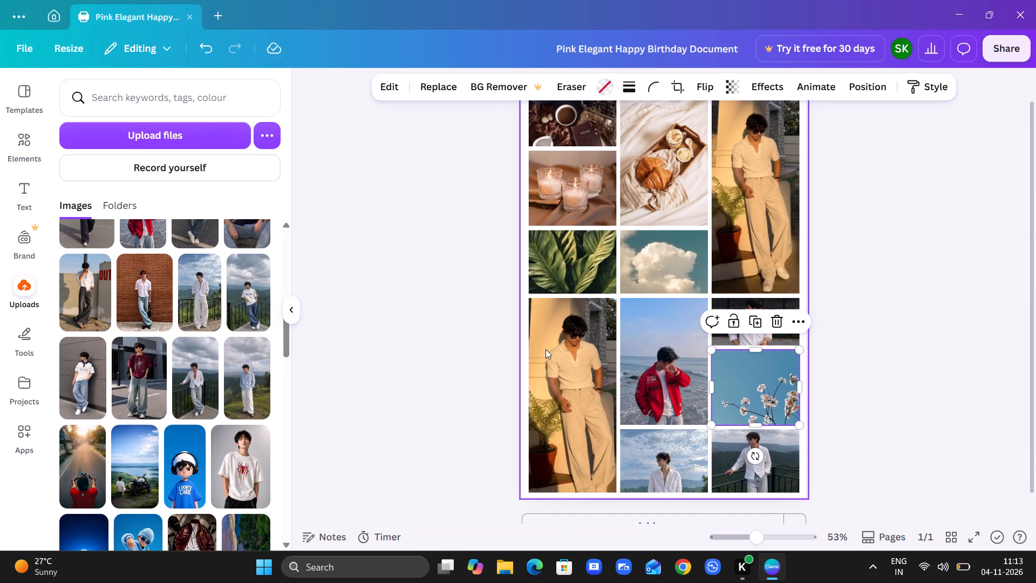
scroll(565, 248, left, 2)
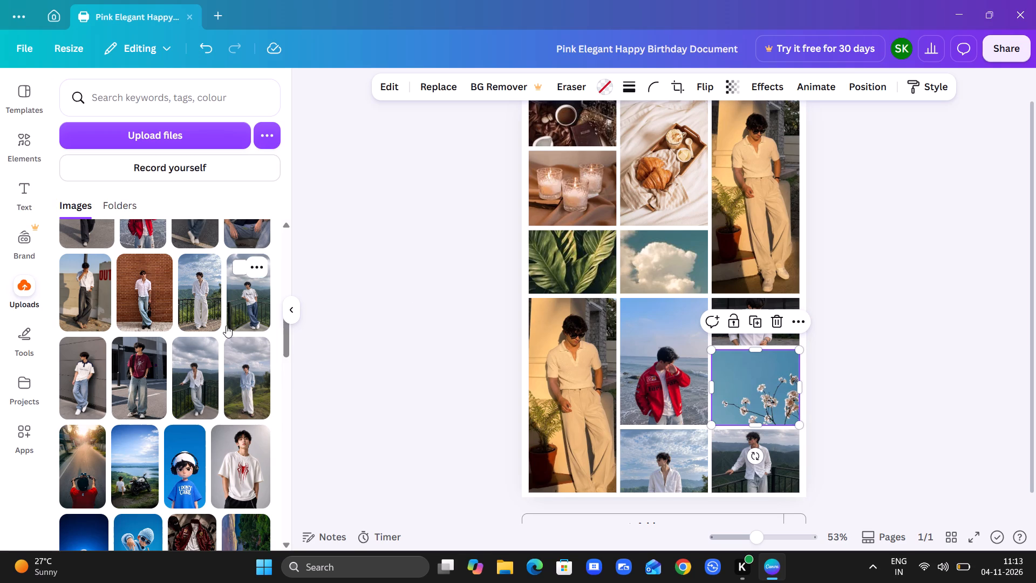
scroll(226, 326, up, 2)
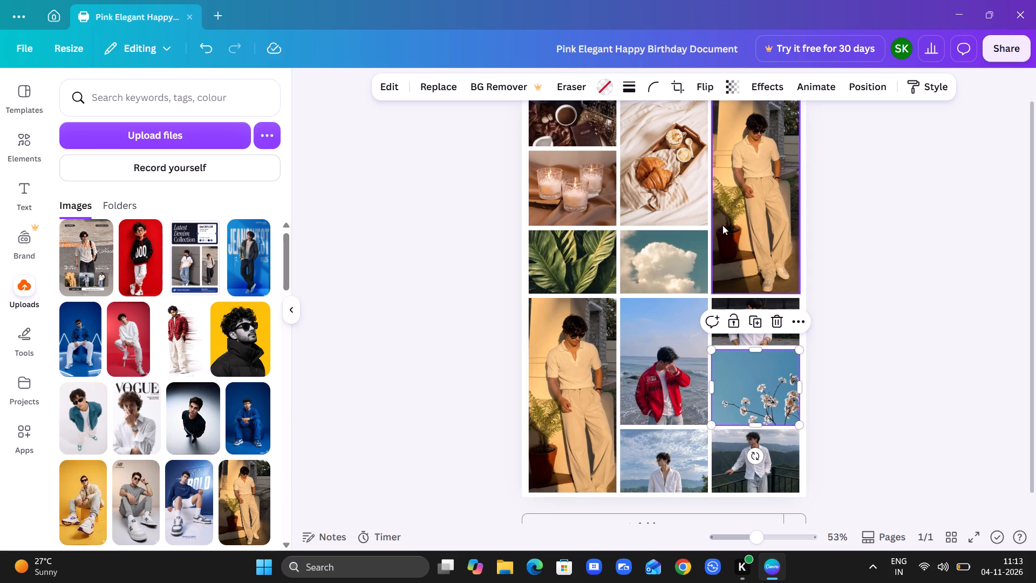
Enlarge the red jacket beach photo across the middle and last columns, trim its upper edge, and position it just above the bottom-row photos.
click(672, 387)
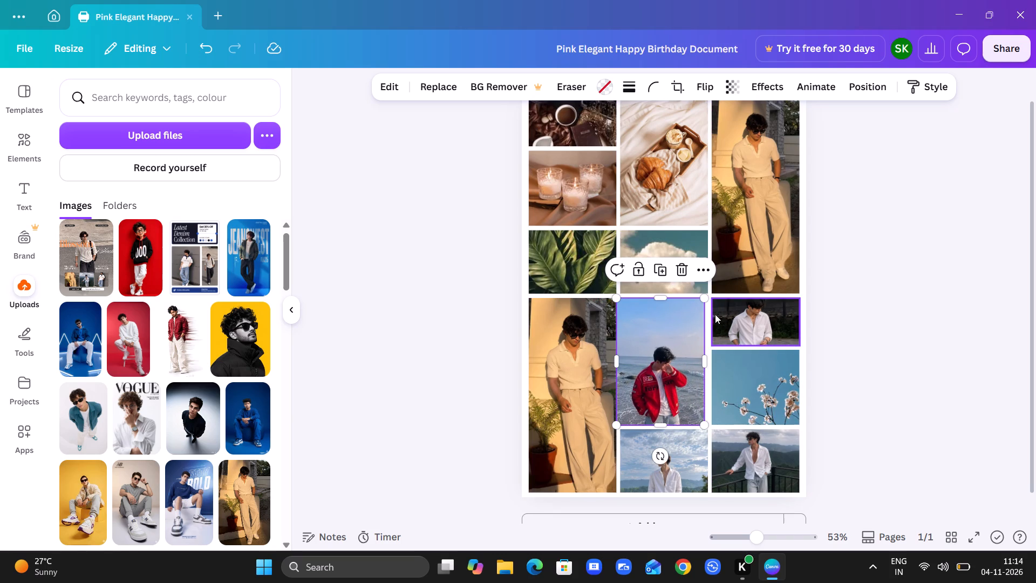
drag(704, 303, 744, 265)
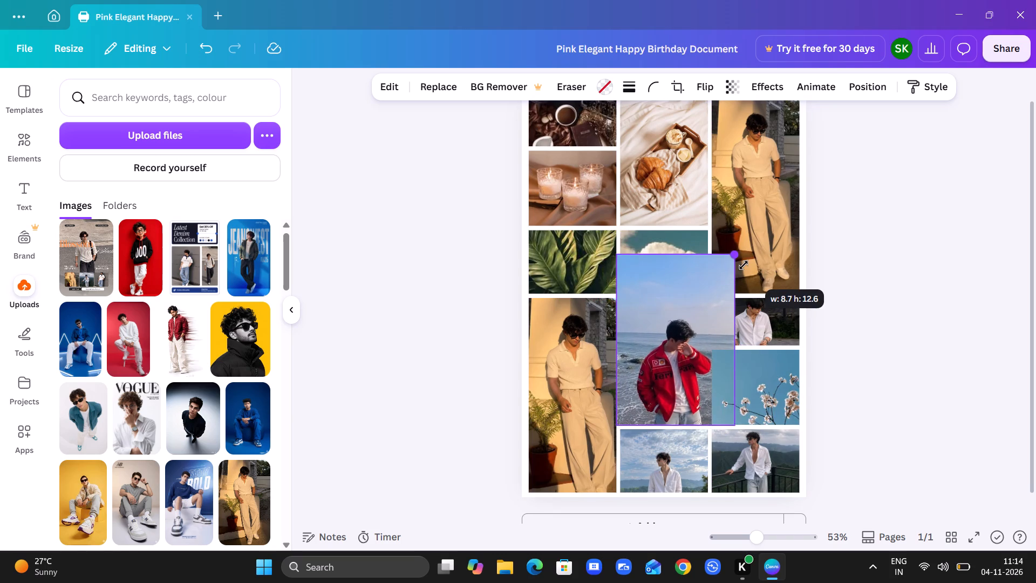
drag(744, 265, 831, 235)
drag(656, 320, 674, 331)
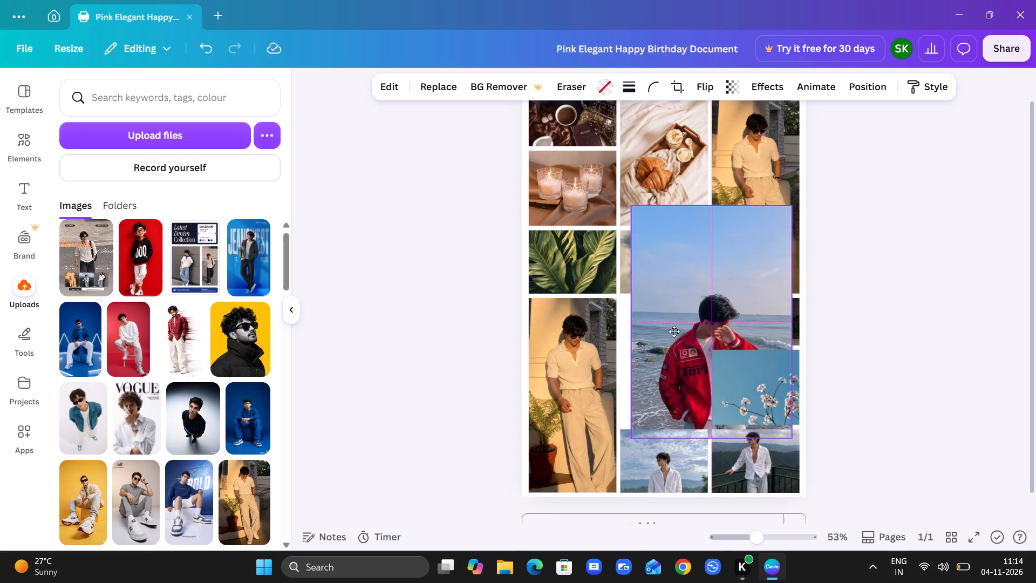
drag(674, 331, 659, 349)
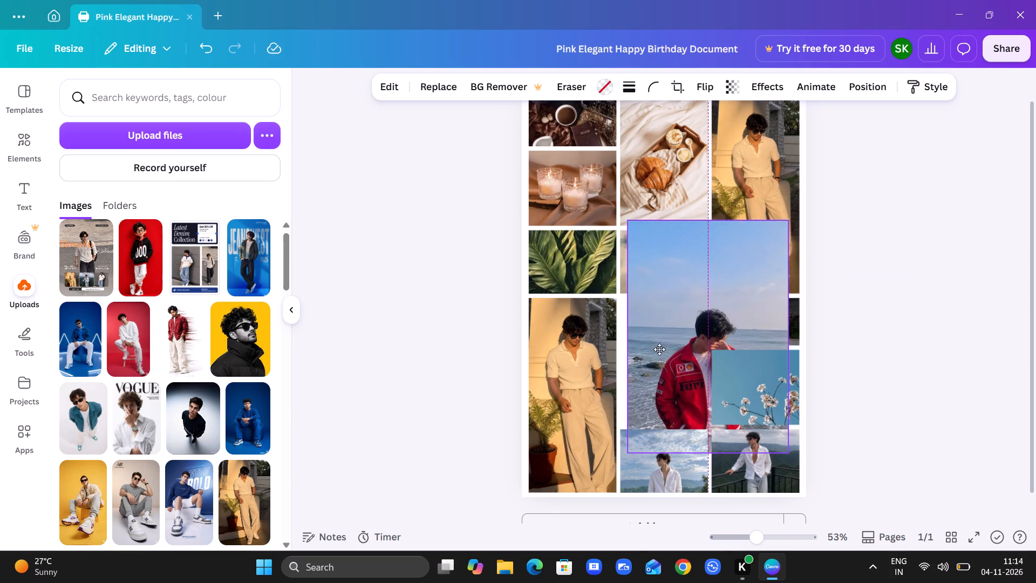
drag(659, 349, 657, 350)
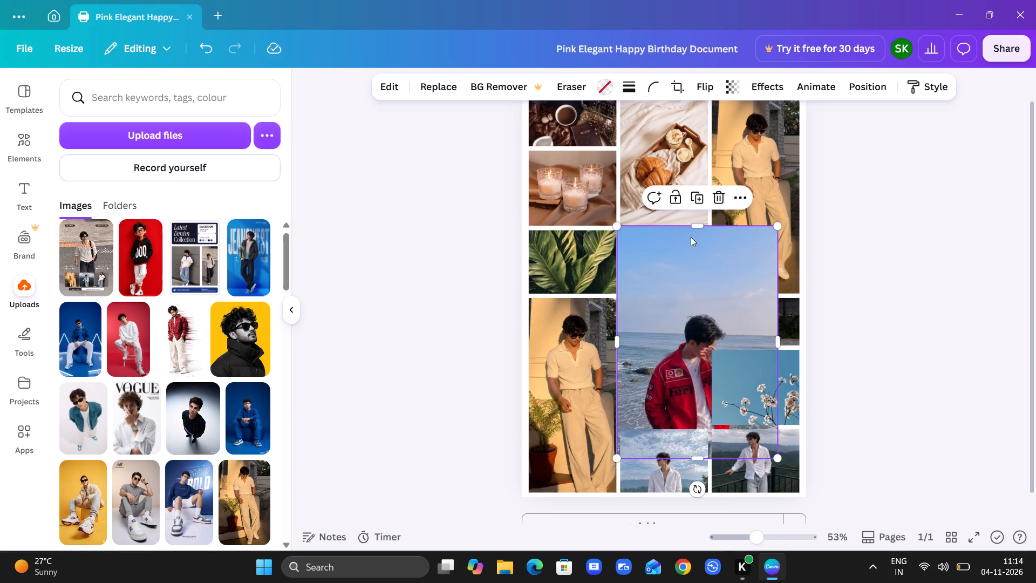
drag(701, 222, 698, 260)
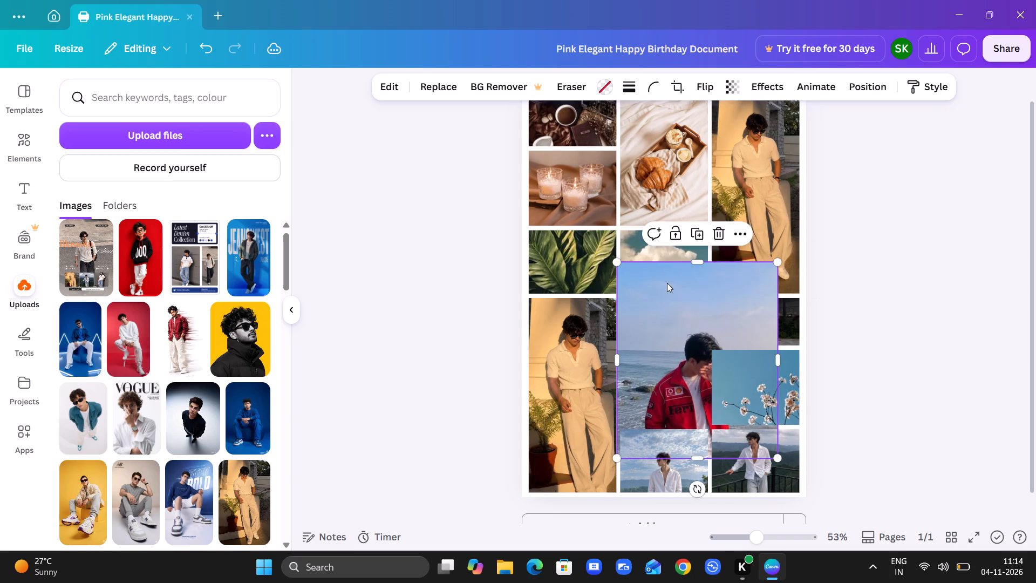
drag(667, 283, 670, 251)
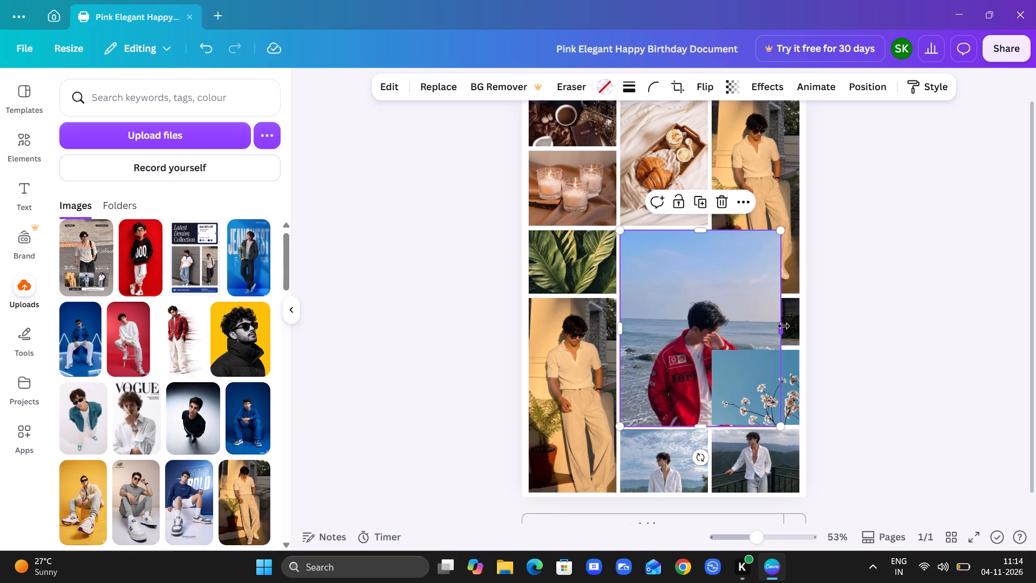
drag(783, 326, 798, 325)
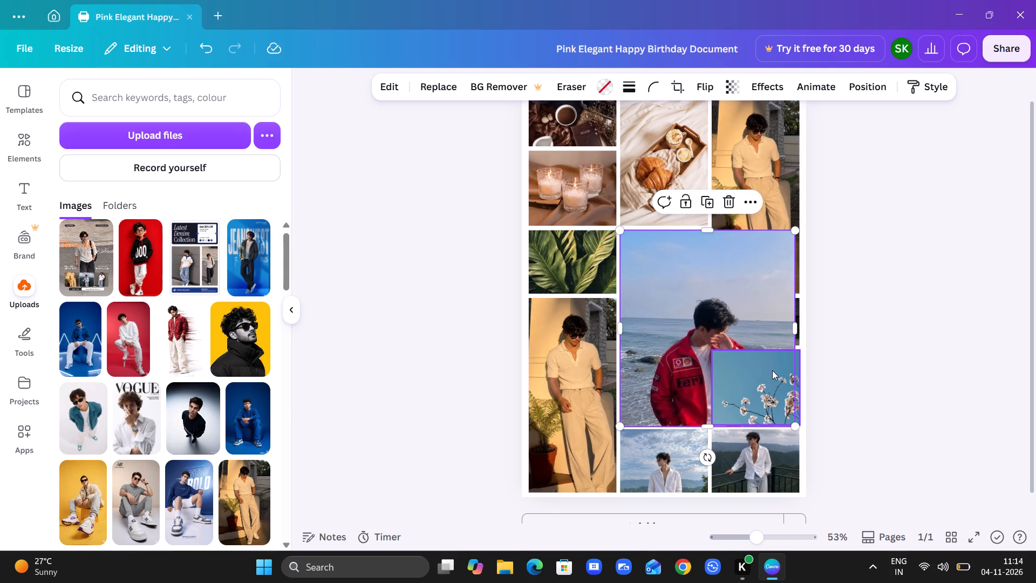
drag(772, 370, 770, 376)
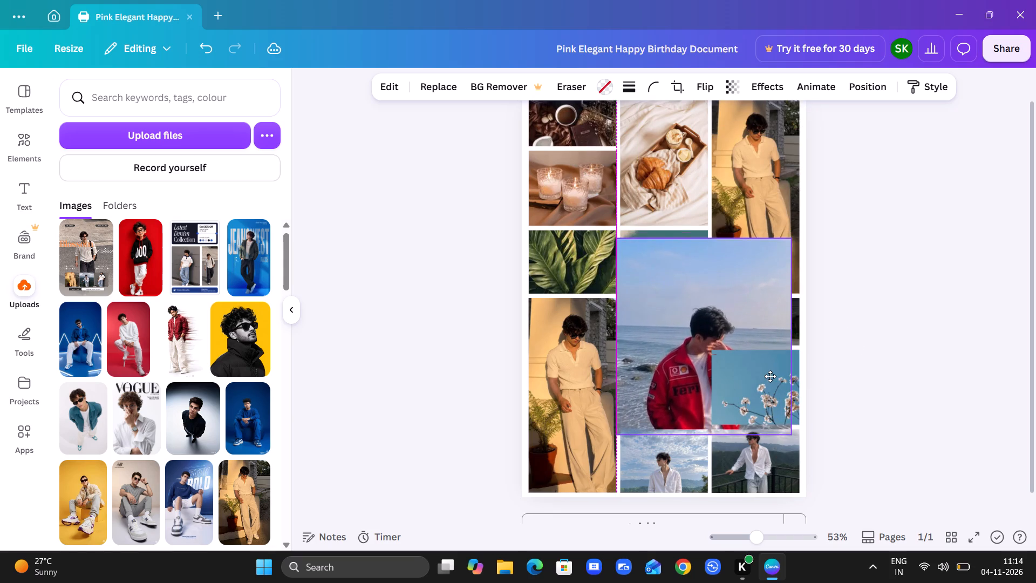
drag(770, 376, 774, 365)
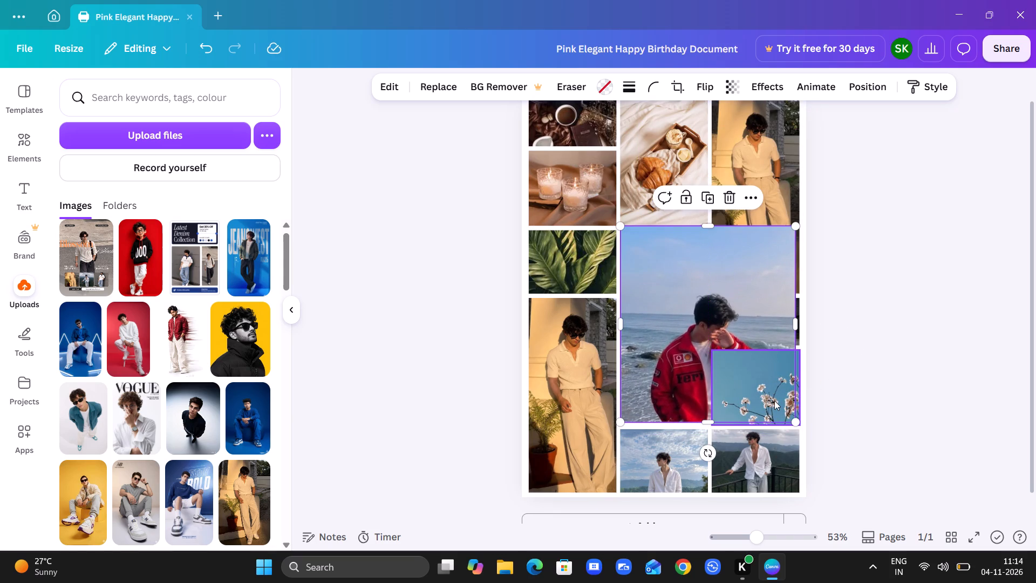
click(860, 387)
Move the blossom picture off the beach photo to the top of the middle column, over the breakfast tray picture.
drag(738, 392, 742, 260)
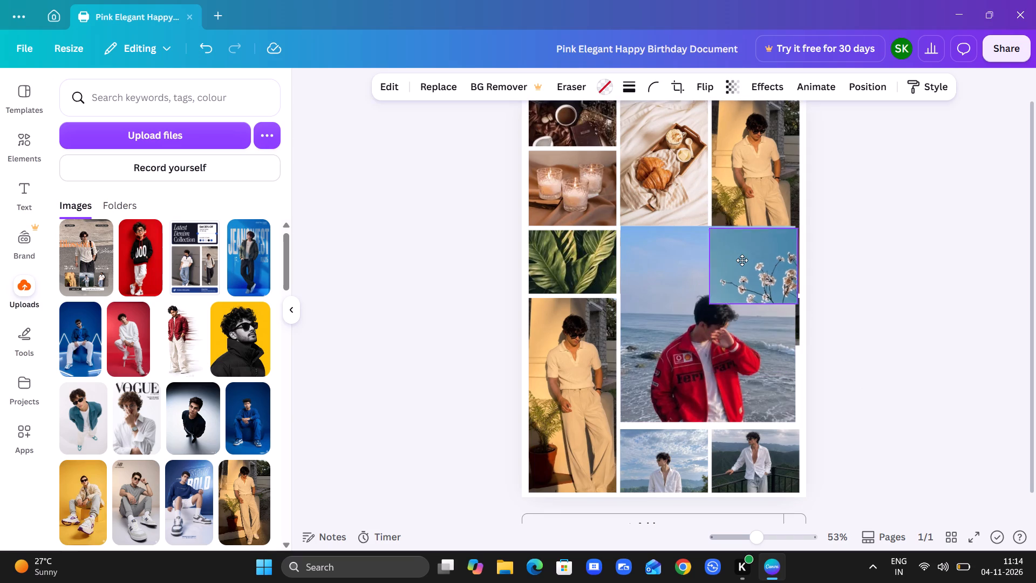
drag(742, 260, 769, 234)
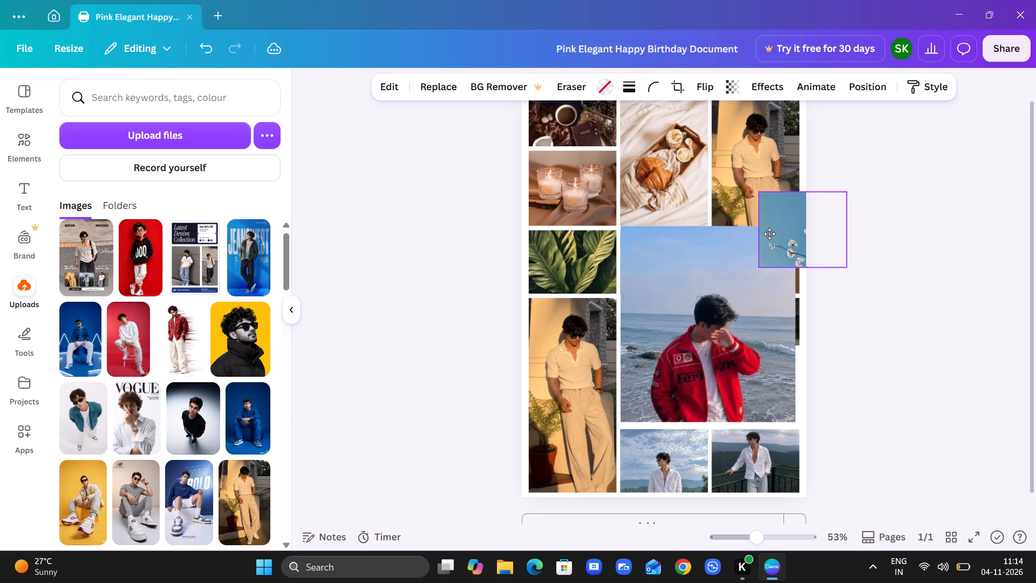
drag(769, 234, 697, 247)
drag(692, 247, 647, 150)
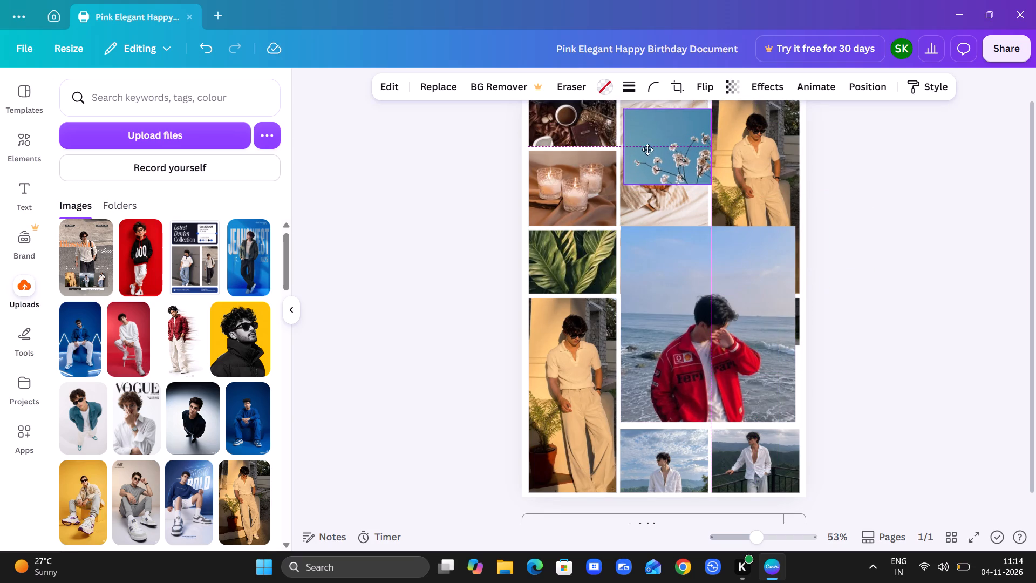
drag(647, 150, 644, 143)
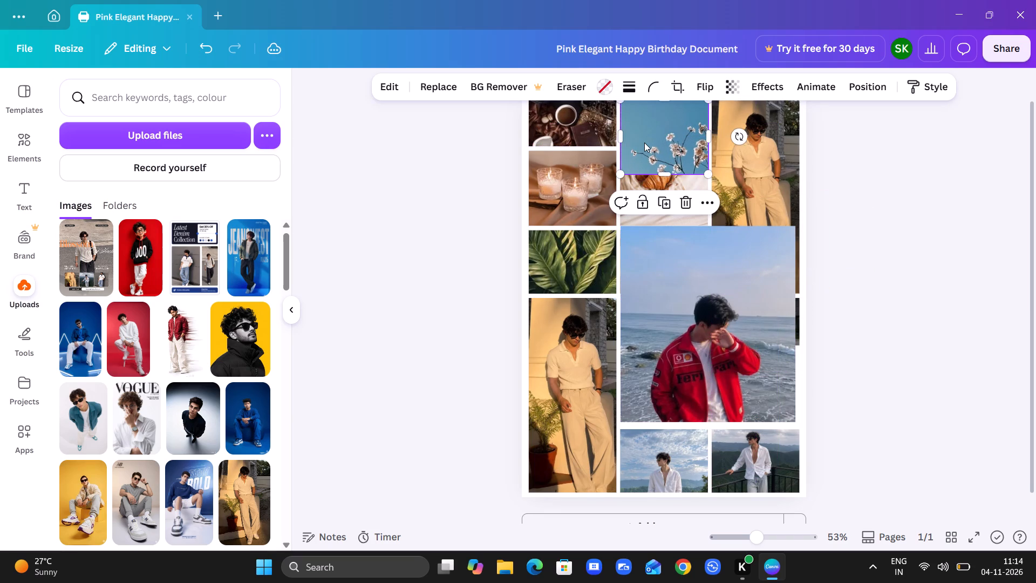
click(486, 281)
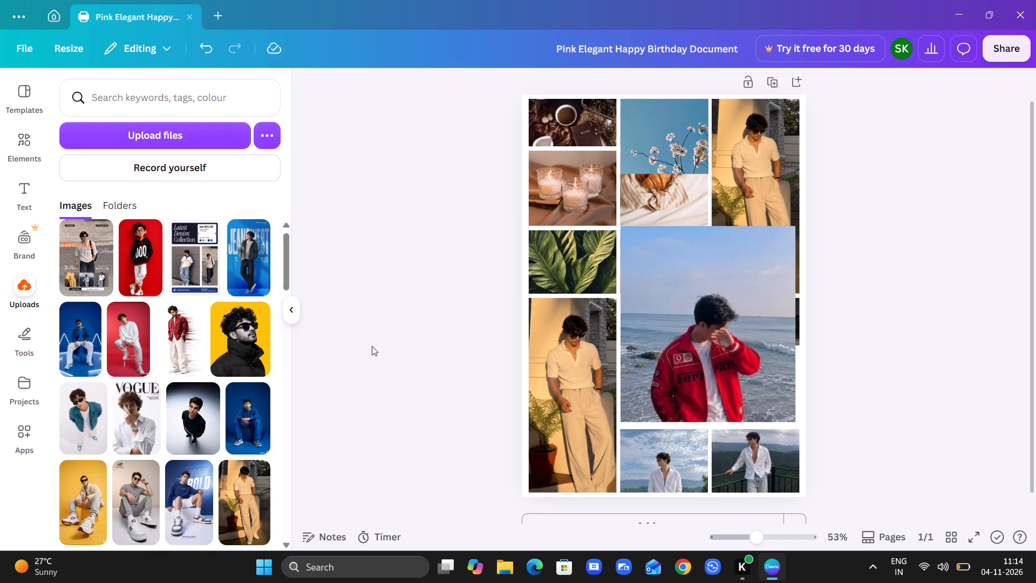
Replace the green leaf picture with the uploaded photo of the seated man in the grey outfit.
scroll(150, 443, down, 1)
drag(138, 437, 515, 333)
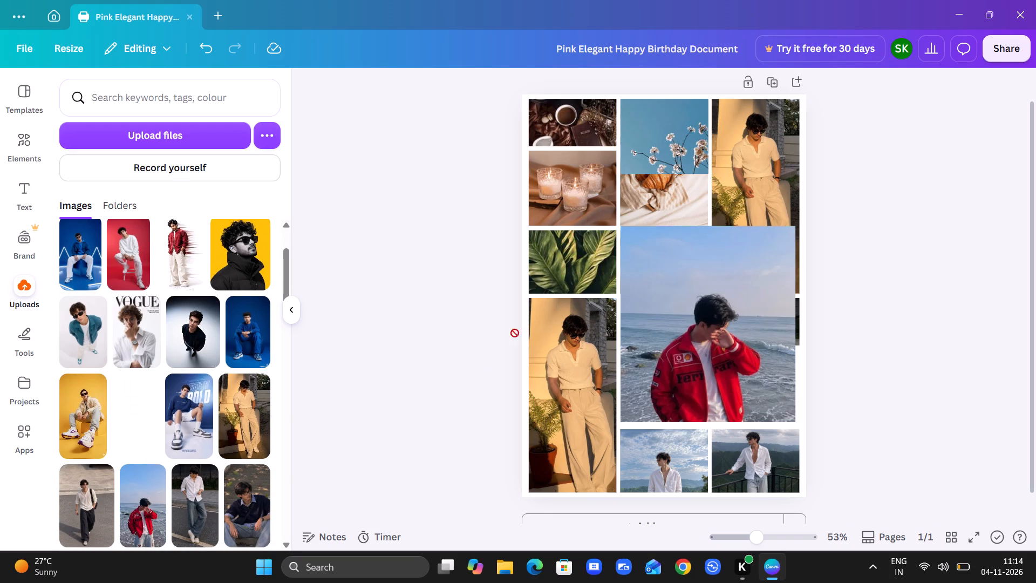
drag(515, 333, 574, 282)
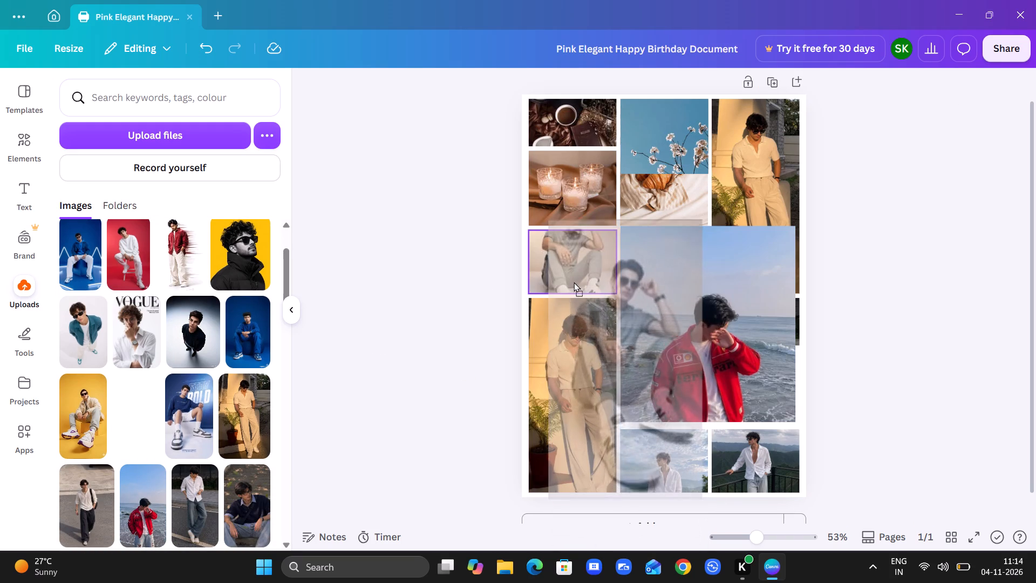
drag(574, 282, 574, 281)
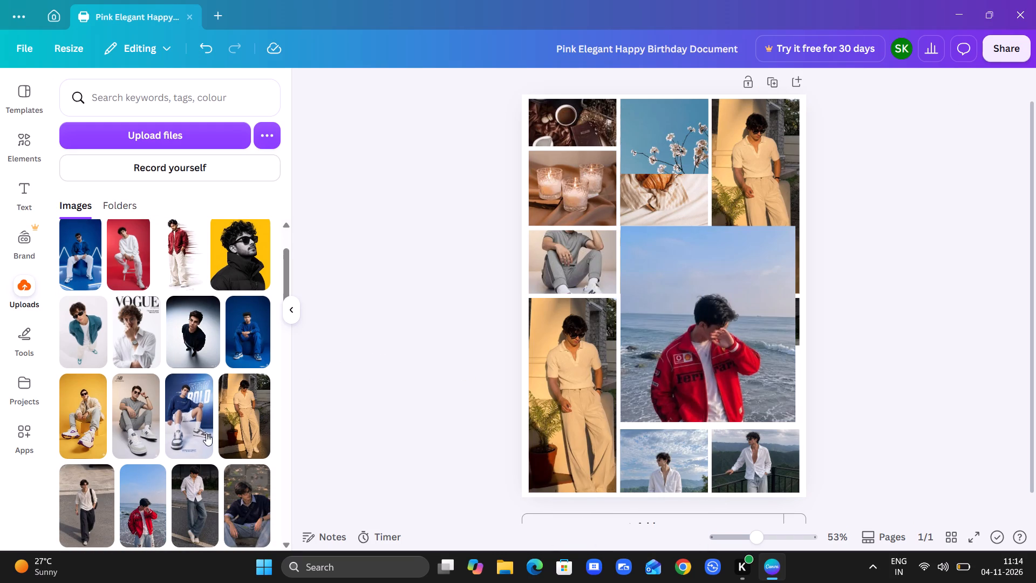
Replace the candles picture with the uploaded photo of the seated man in the navy sweatshirt and white shorts.
drag(205, 432, 583, 195)
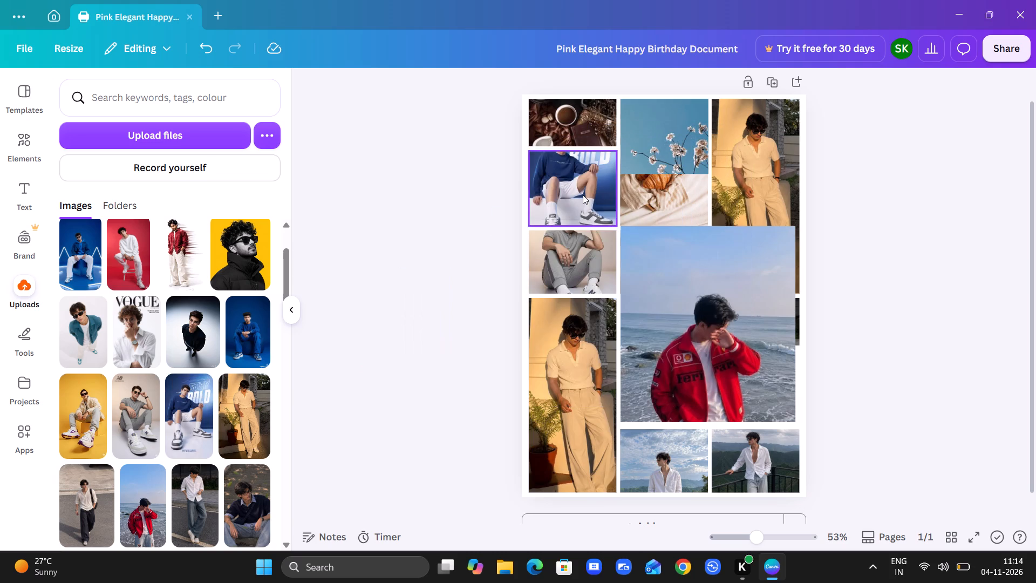
Replace the blossom picture with the open white shirt and jeans railing photo.
scroll(205, 376, down, 3)
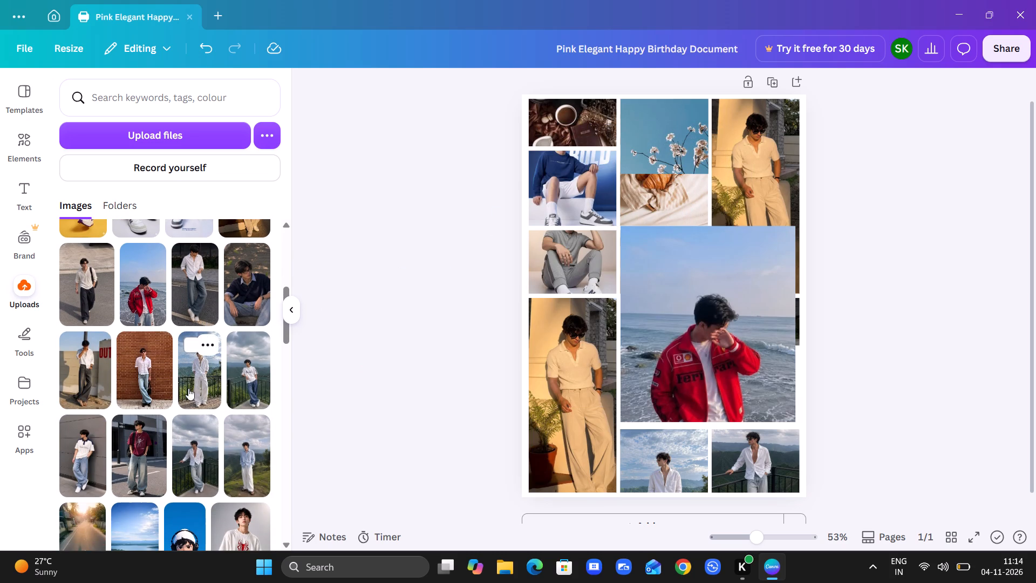
drag(181, 461, 605, 208)
scroll(517, 277, right, 1)
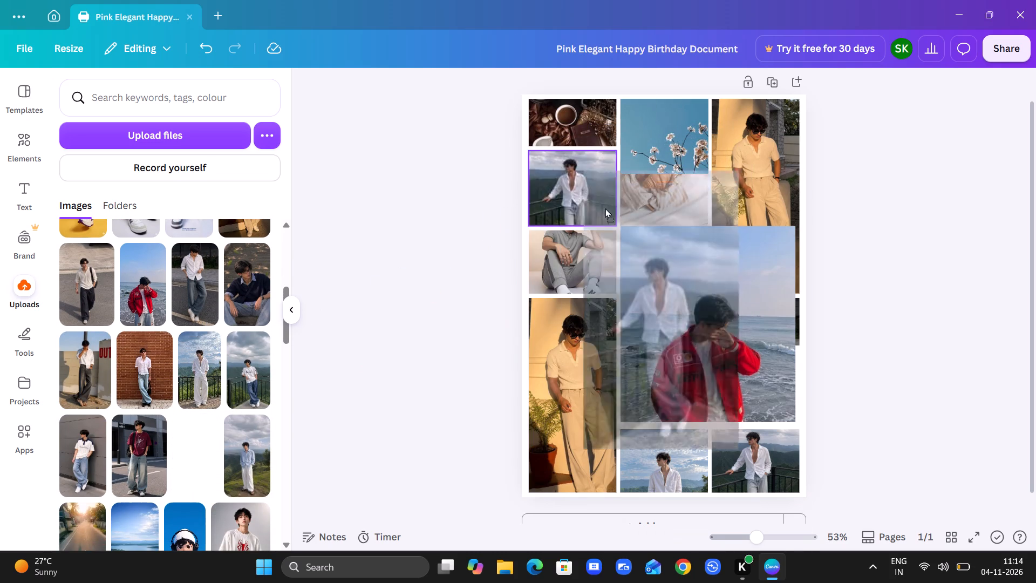
drag(605, 208, 646, 150)
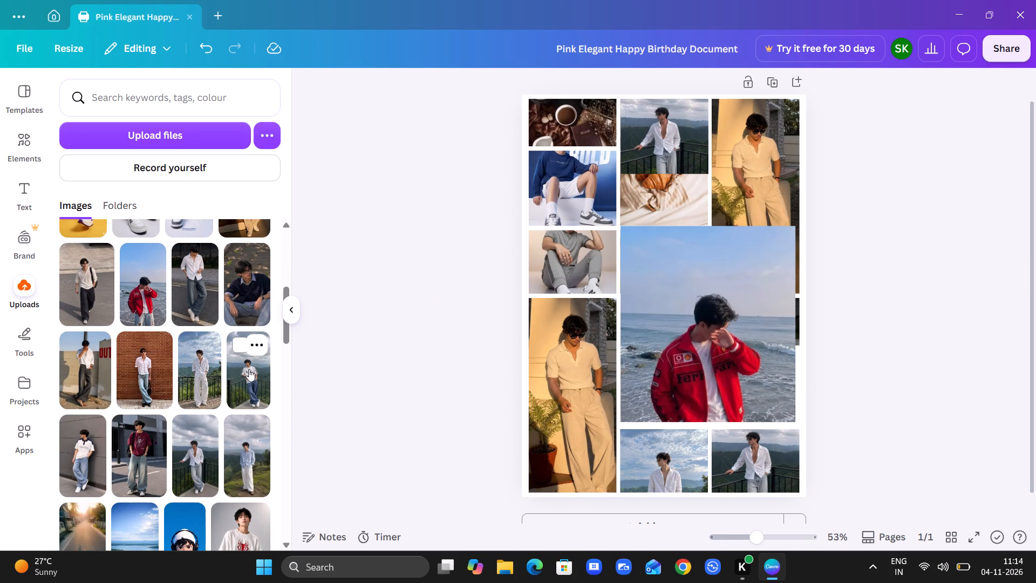
Replace the coffee cup picture with the uploaded cartoon character in the light blue hoodie.
scroll(249, 369, down, 3)
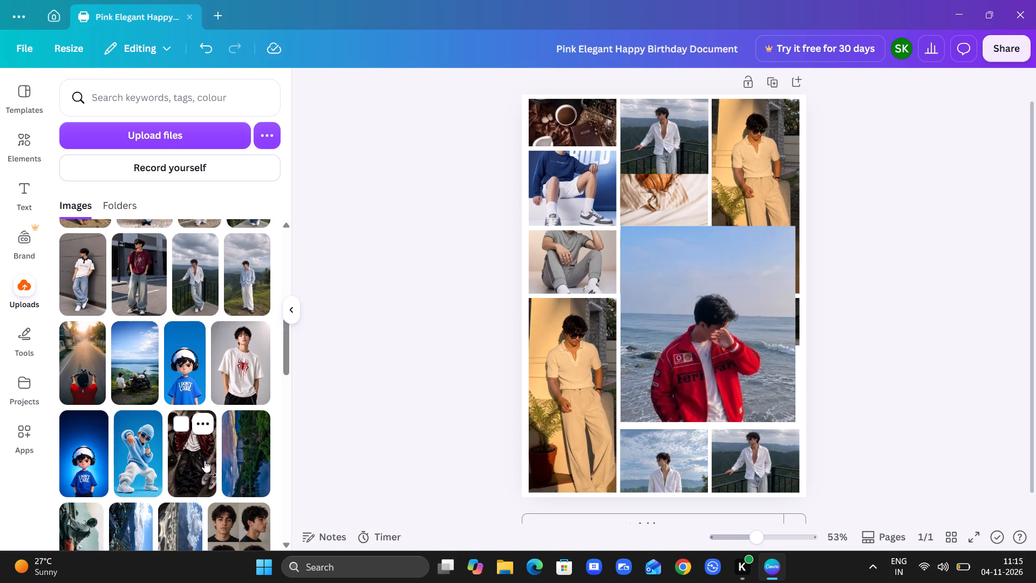
drag(145, 479, 577, 127)
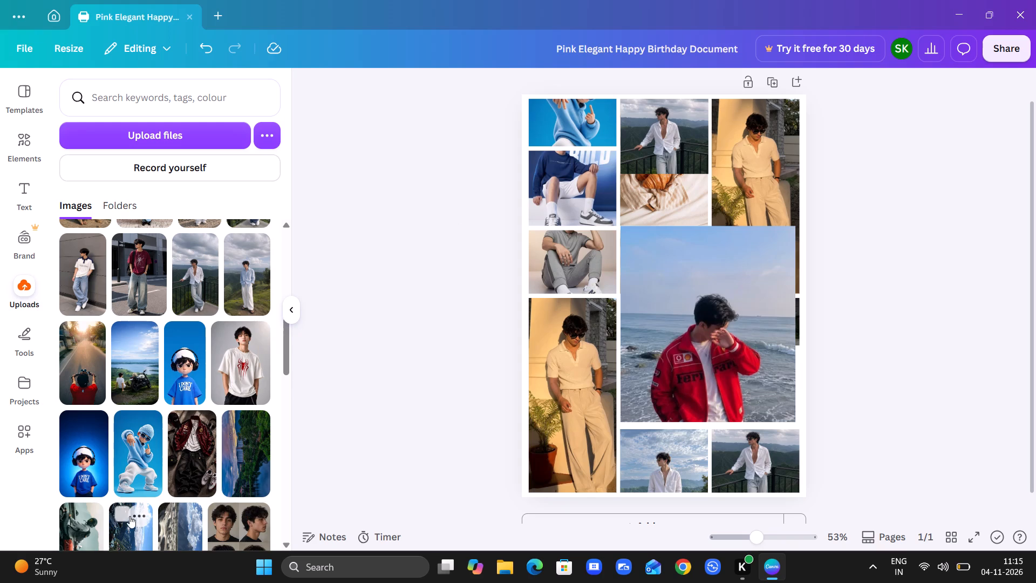
Replace the breakfast tray picture with the uploaded cartoon boy wearing headphones and the "I don't care" T-shirt.
drag(86, 475, 469, 308)
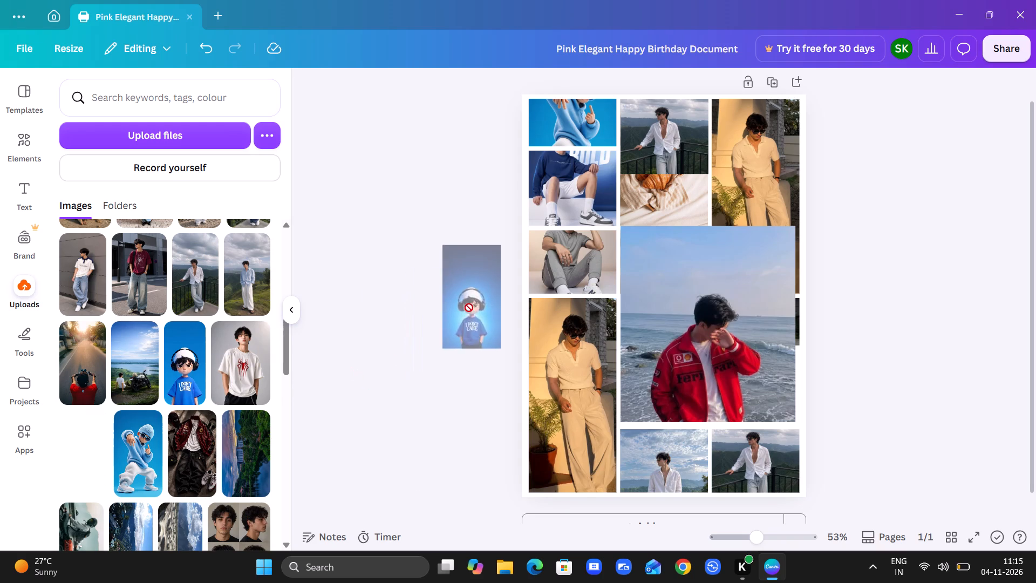
drag(469, 308, 662, 204)
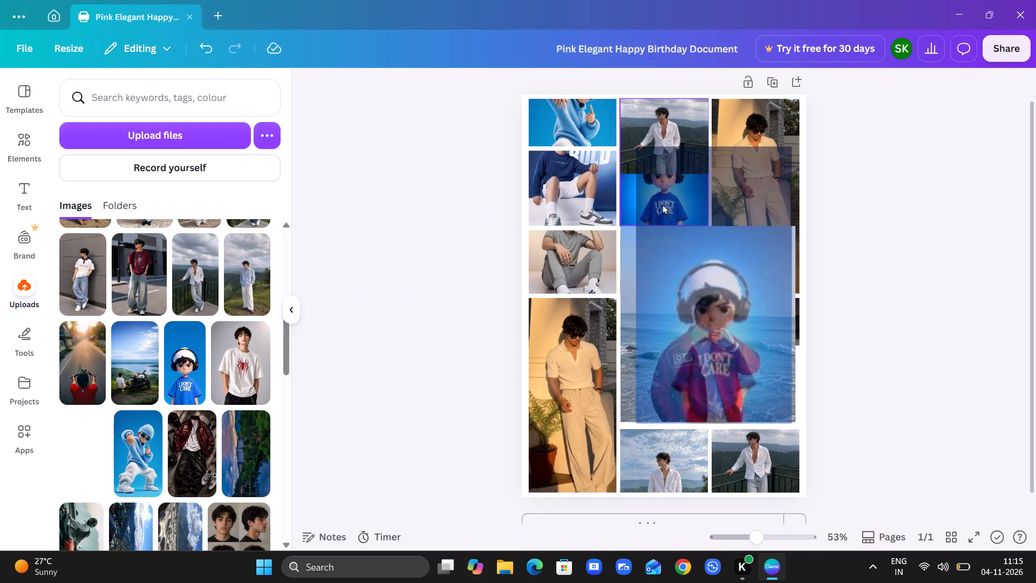
drag(662, 204, 663, 197)
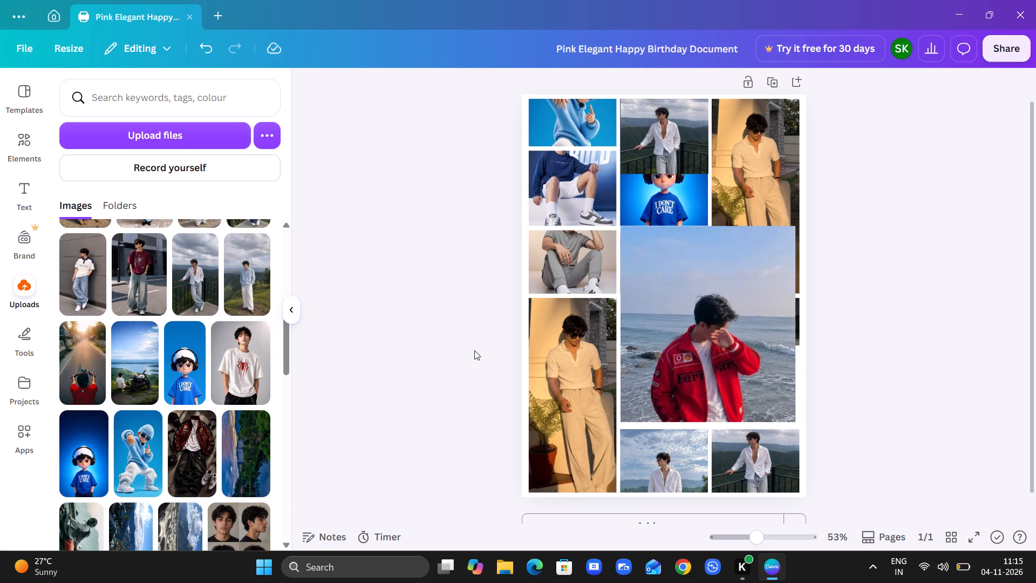
Widen the red jacket beach photo to 13.2 so its outer edge lines up with the photos above and below.
triple_click(661, 337)
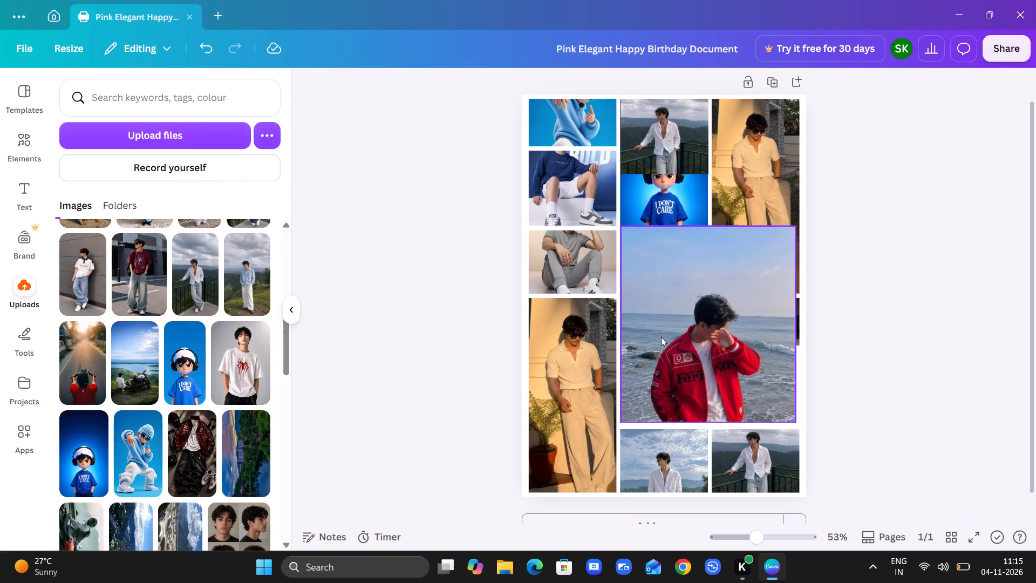
click(661, 337)
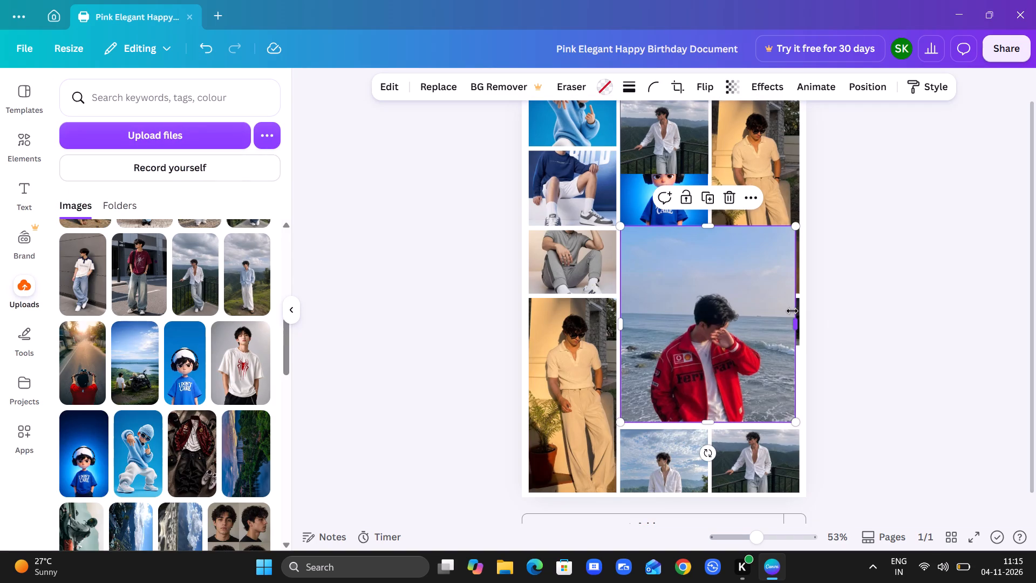
click(795, 322)
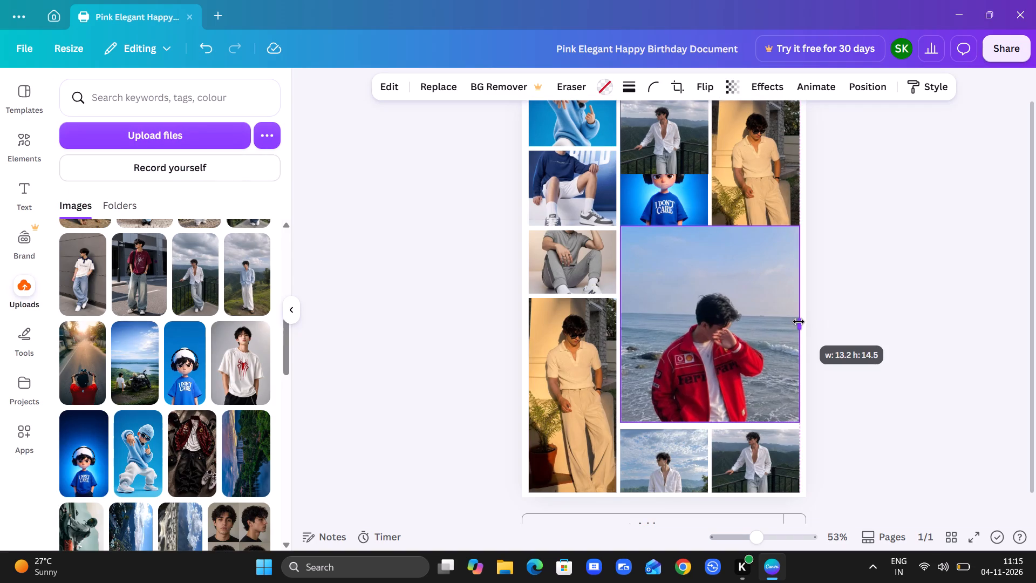
click(843, 325)
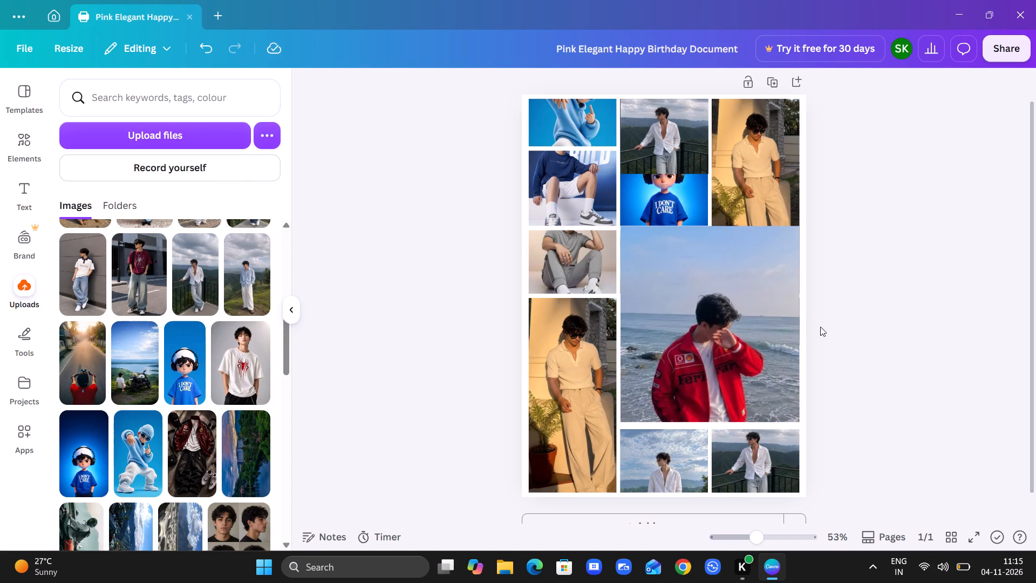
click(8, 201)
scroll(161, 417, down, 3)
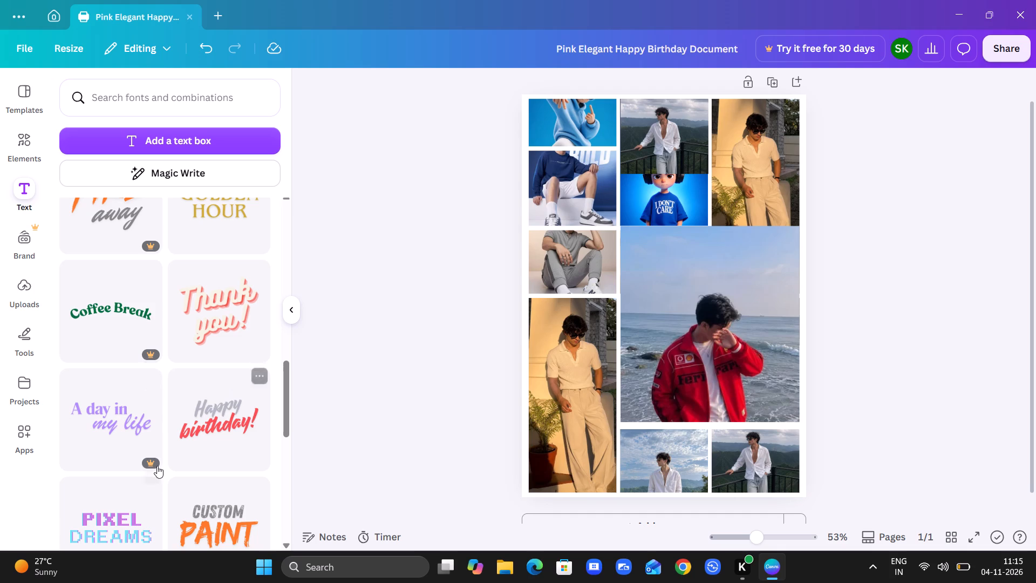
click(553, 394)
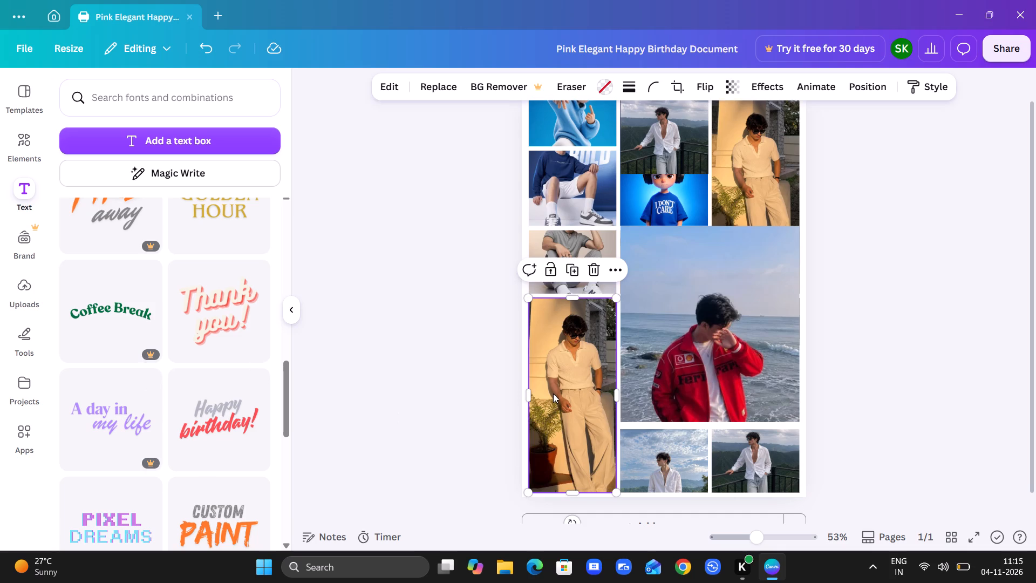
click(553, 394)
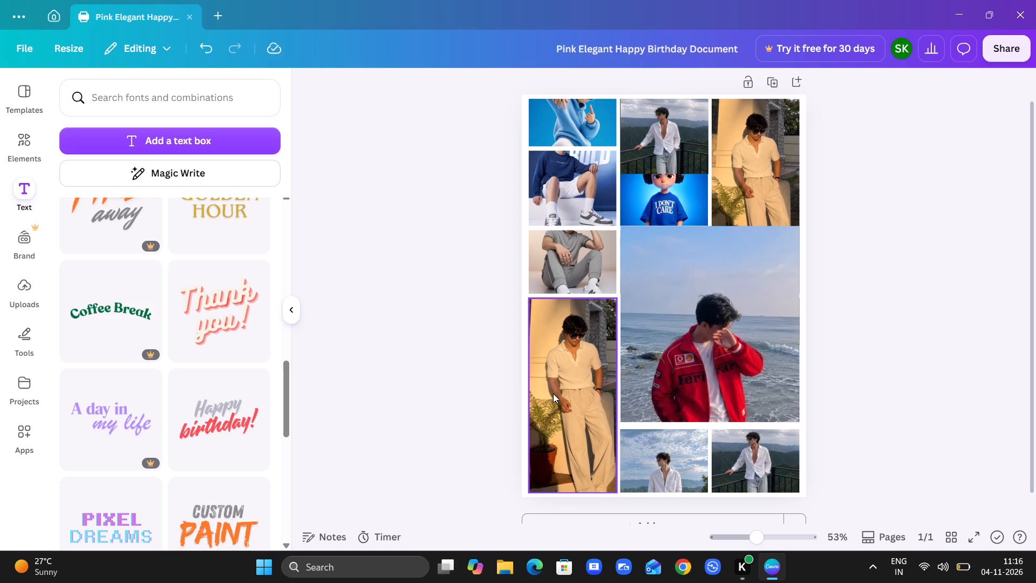
Move the red jacket beach photo down beside the lower beige outfit photo, aligning their top edges beneath the cloud picture.
click(680, 437)
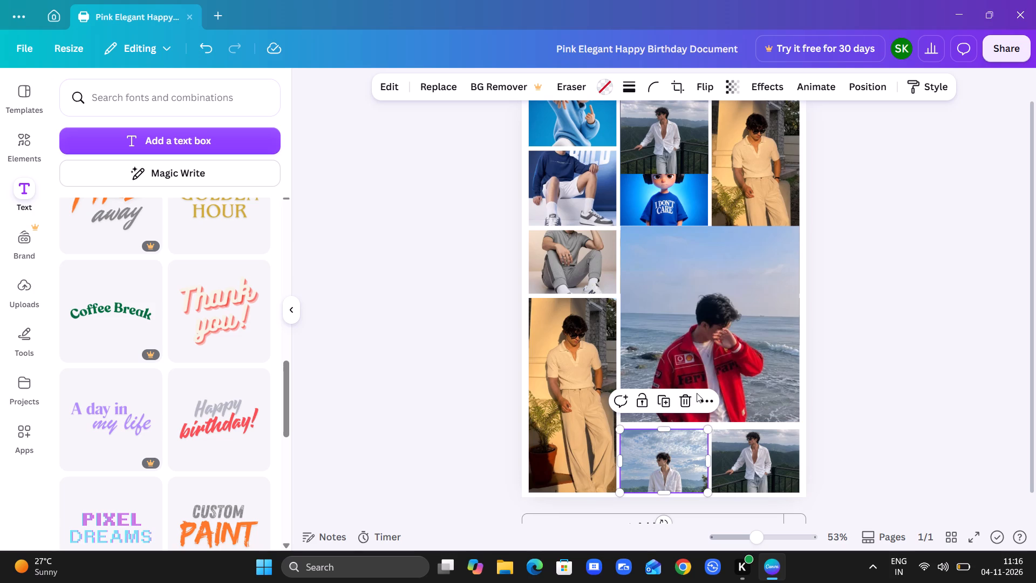
click(726, 388)
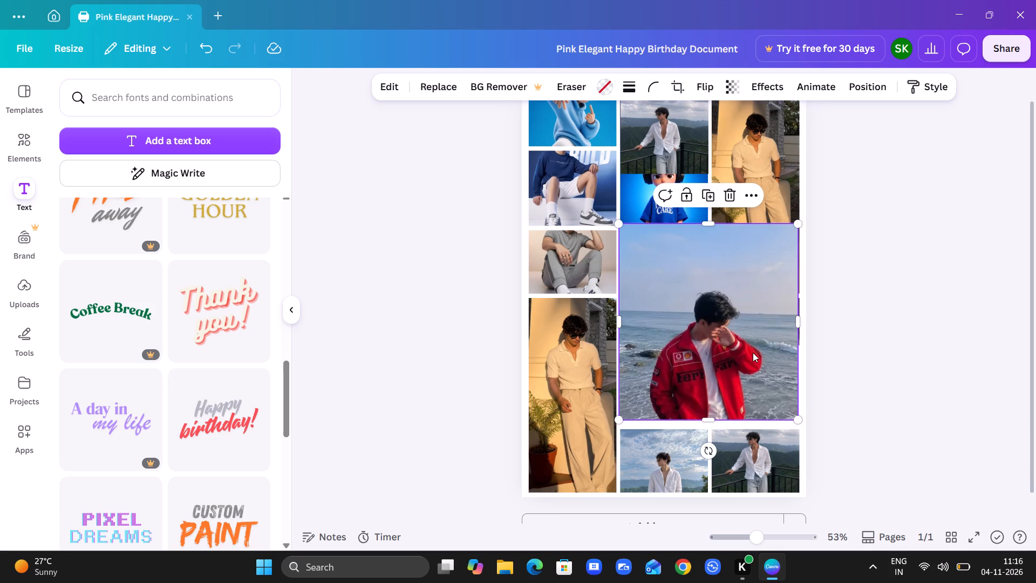
drag(726, 396, 733, 435)
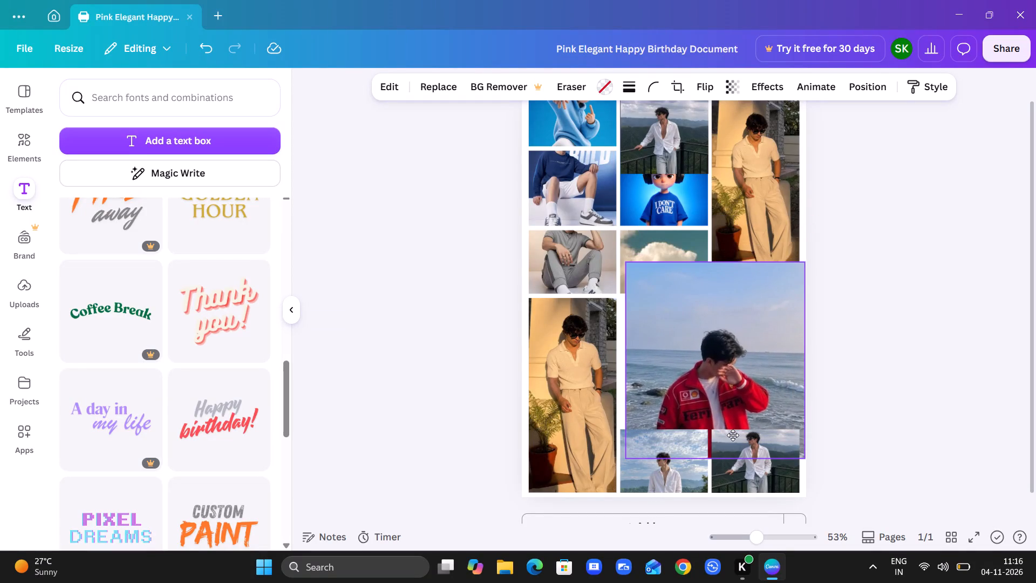
drag(733, 435, 742, 411)
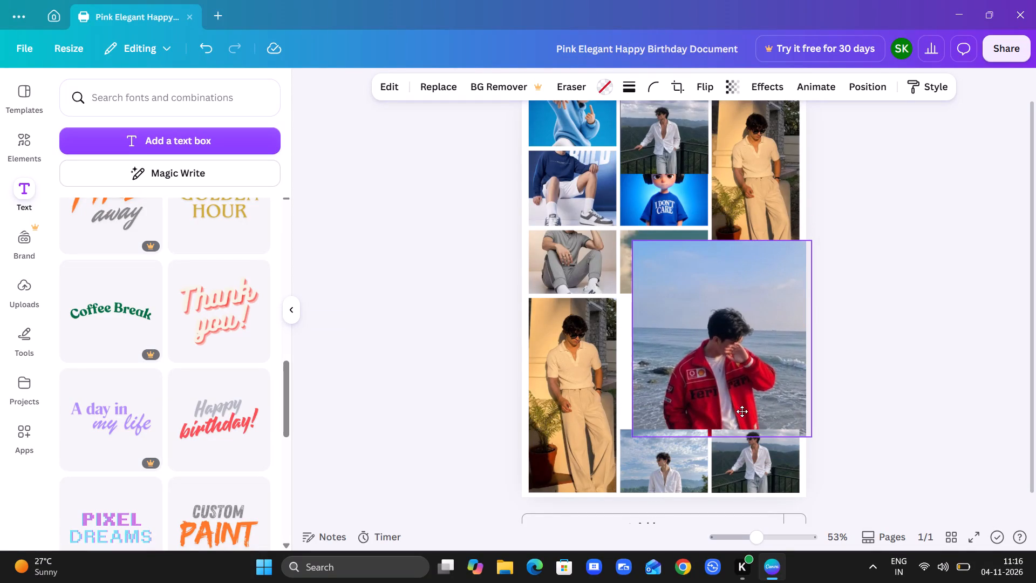
drag(742, 411, 750, 396)
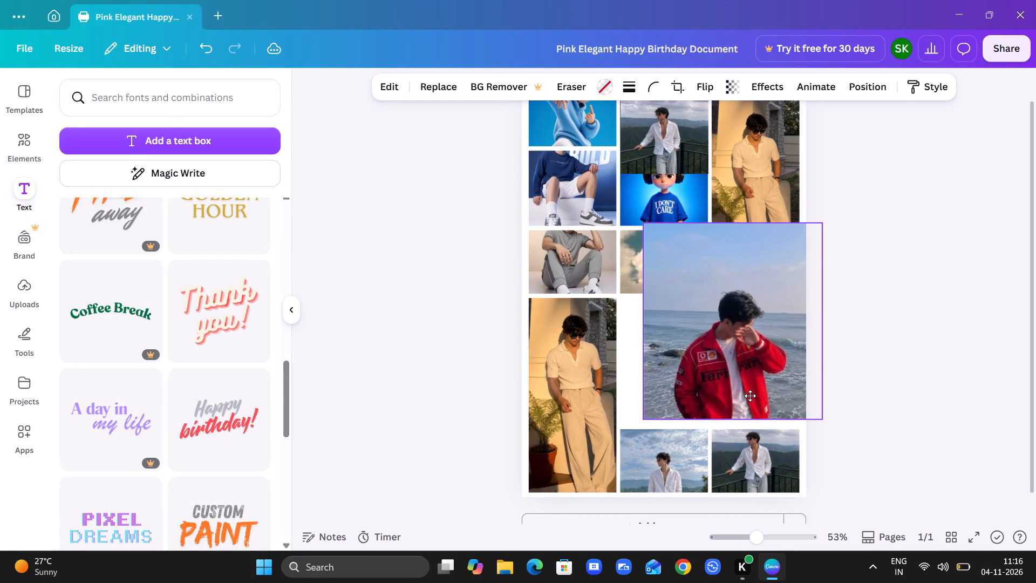
drag(750, 396, 710, 582)
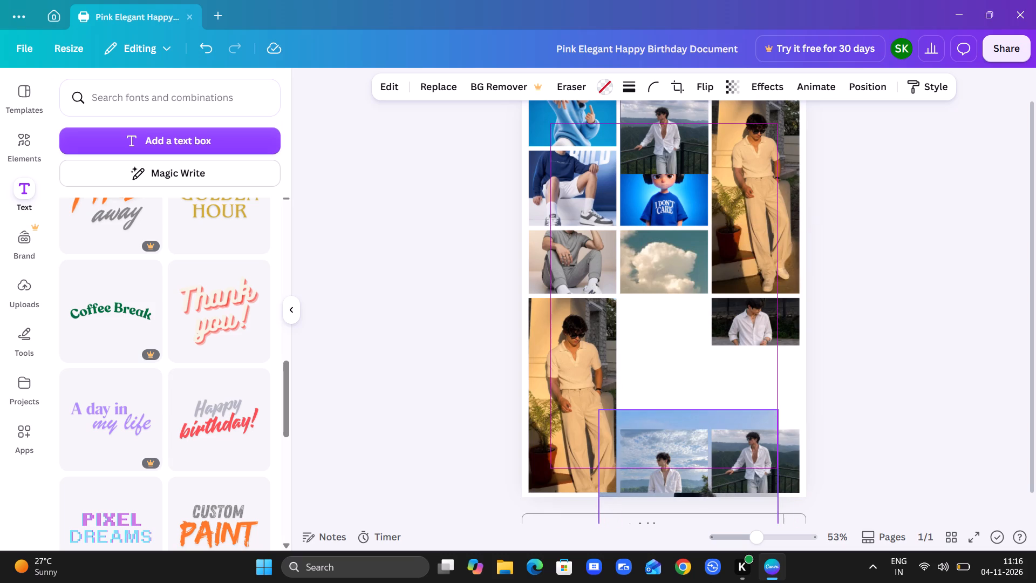
drag(710, 582, 728, 526)
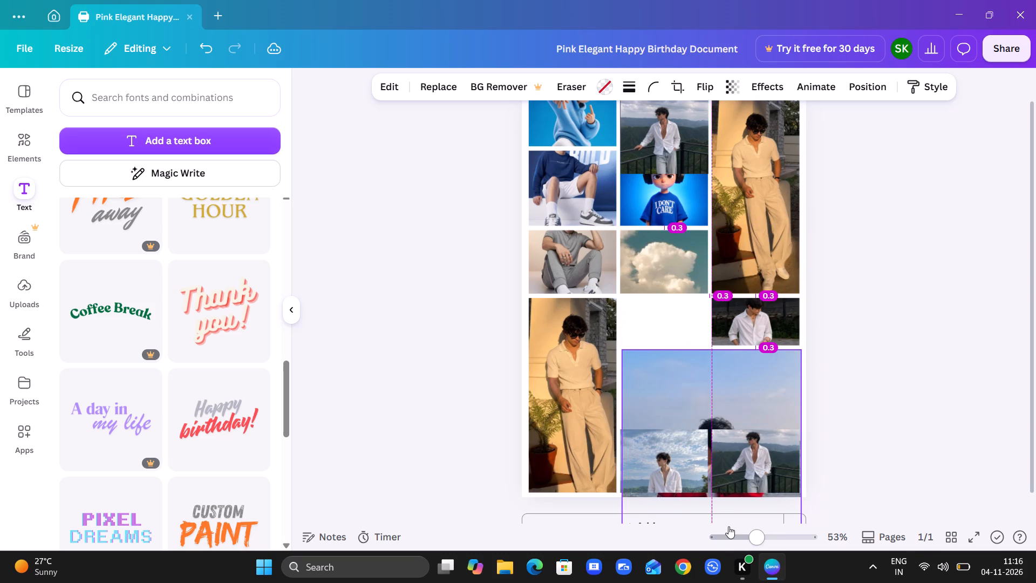
drag(728, 526, 717, 550)
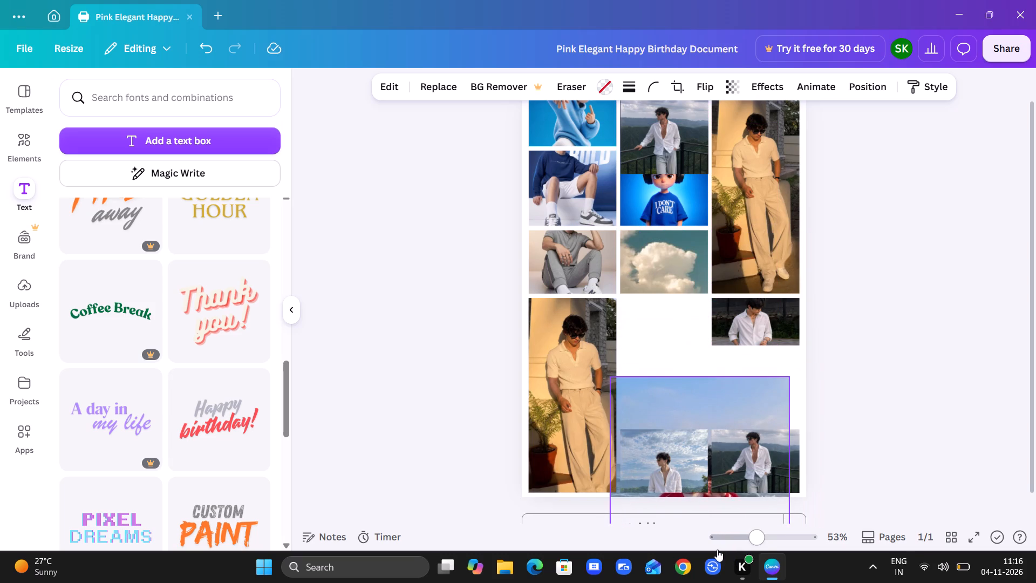
drag(717, 550, 729, 545)
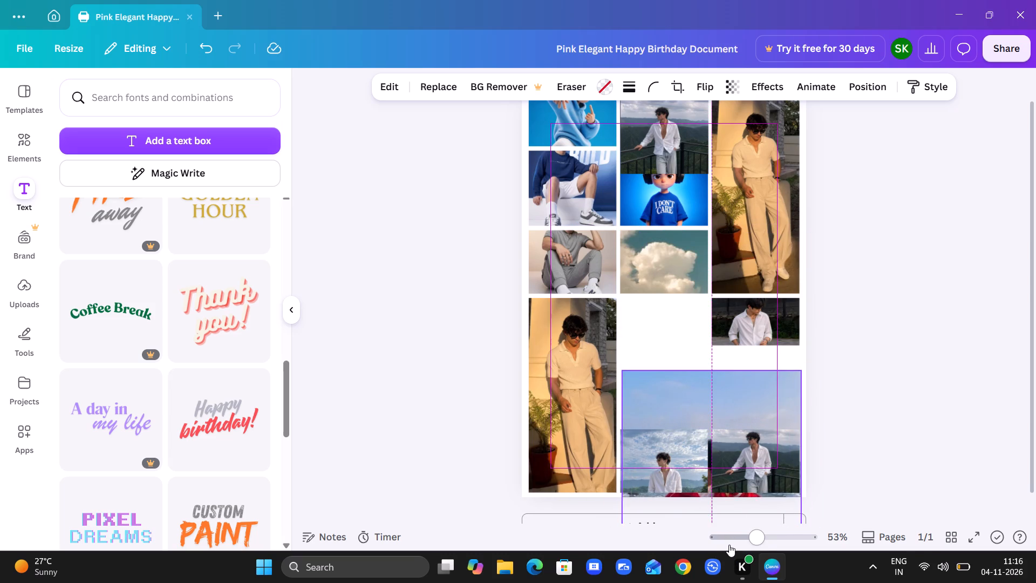
drag(729, 545, 742, 545)
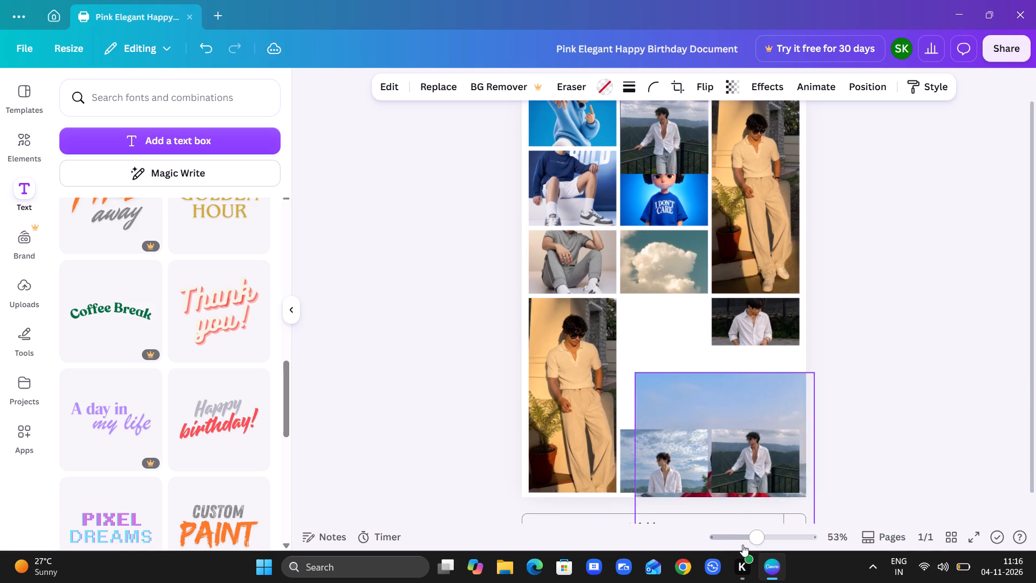
drag(742, 545, 733, 497)
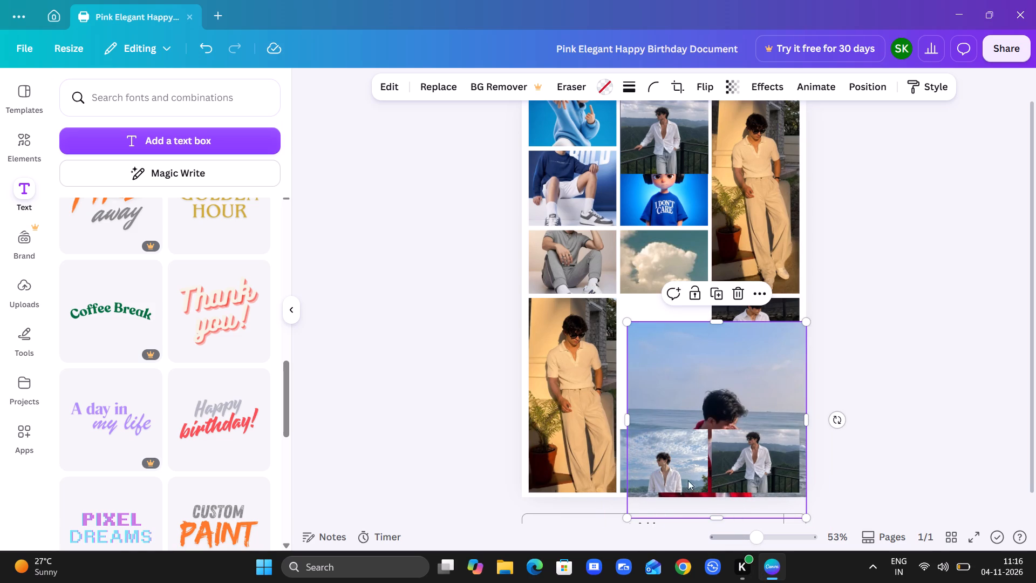
drag(688, 454, 714, 405)
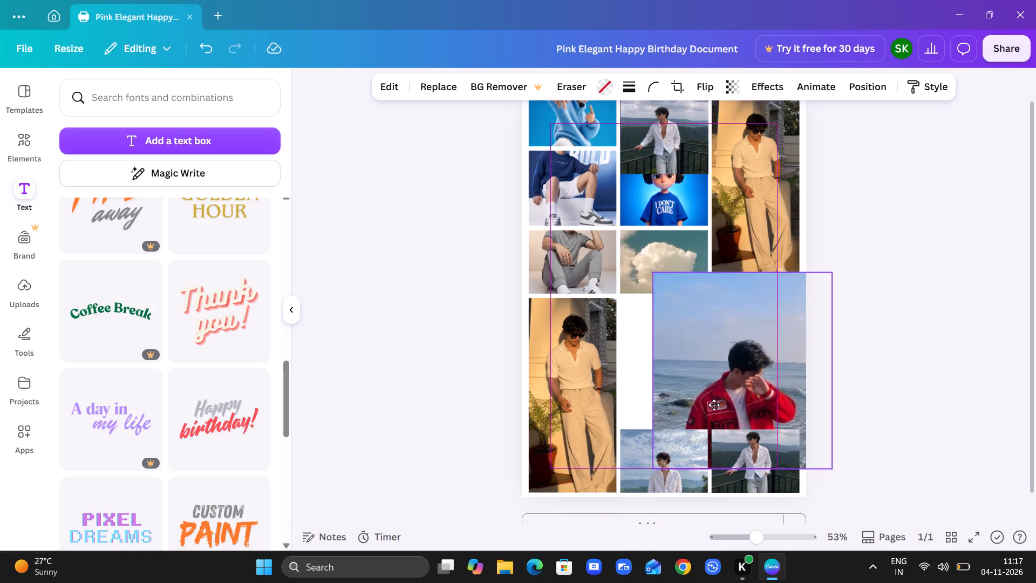
drag(714, 405, 682, 435)
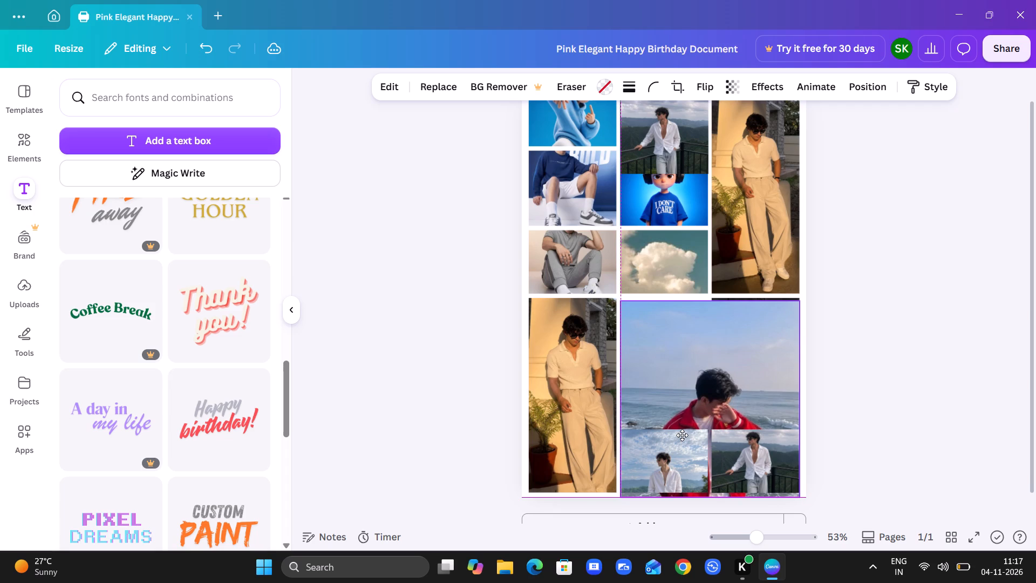
drag(682, 435, 683, 428)
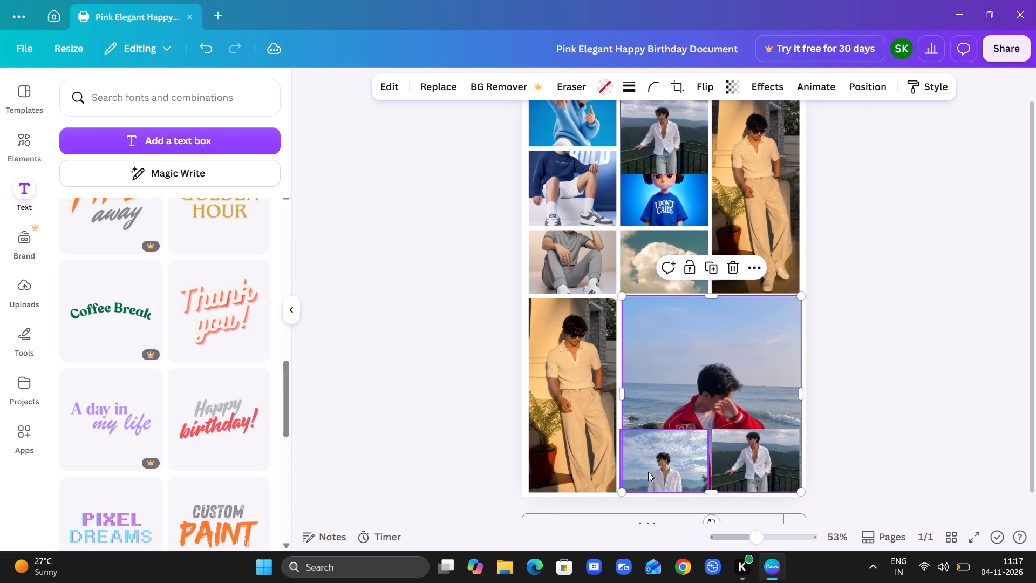
click(645, 477)
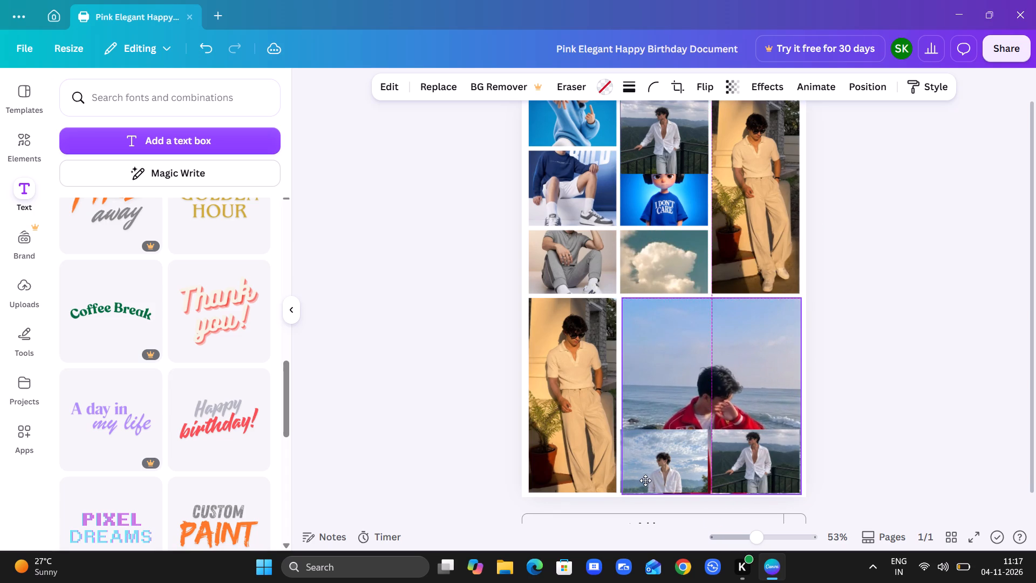
Add the "Diskon 50%" text design to the page over the red jacket beach photo.
scroll(223, 450, down, 1)
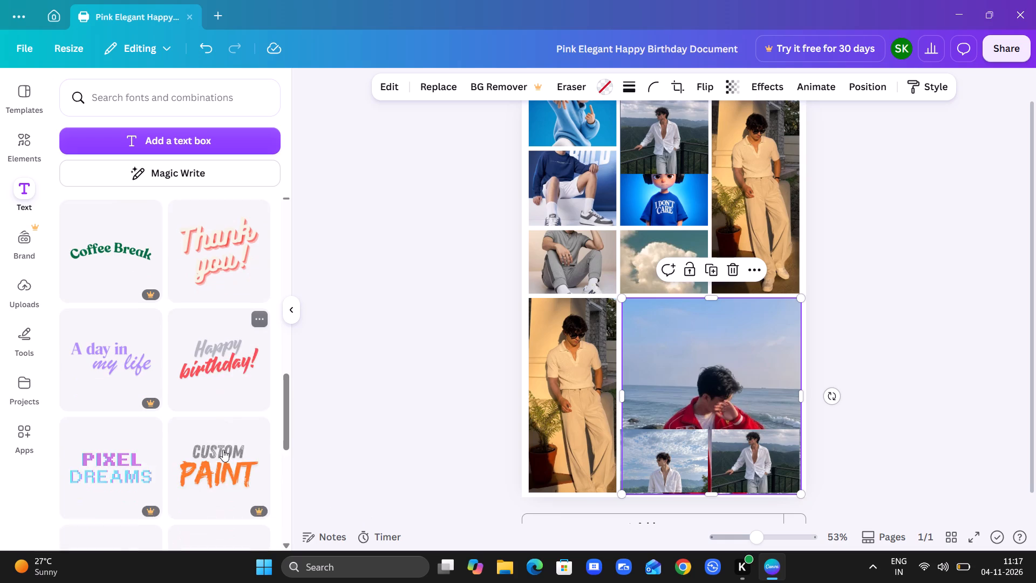
scroll(223, 450, down, 10)
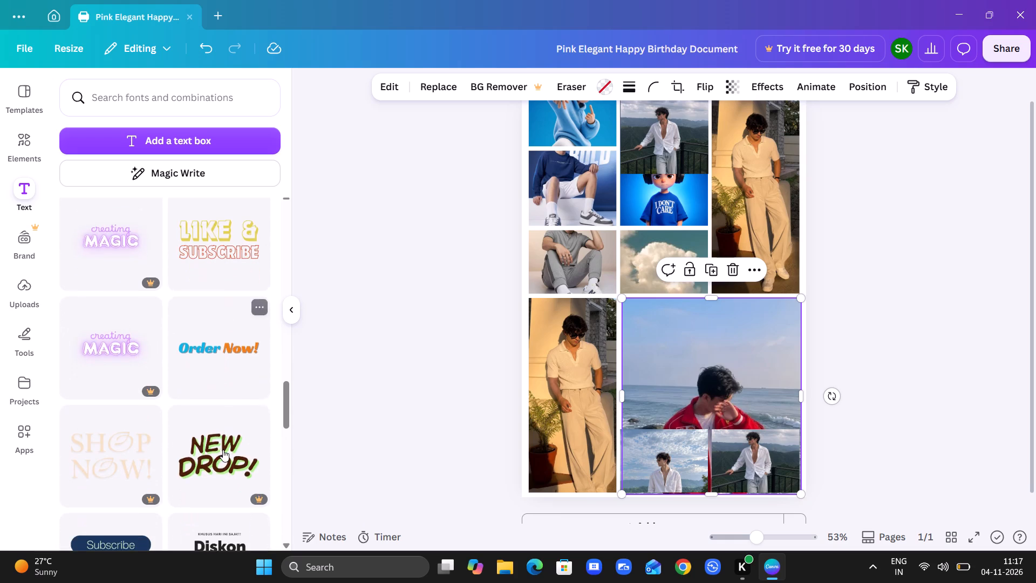
scroll(223, 450, down, 2)
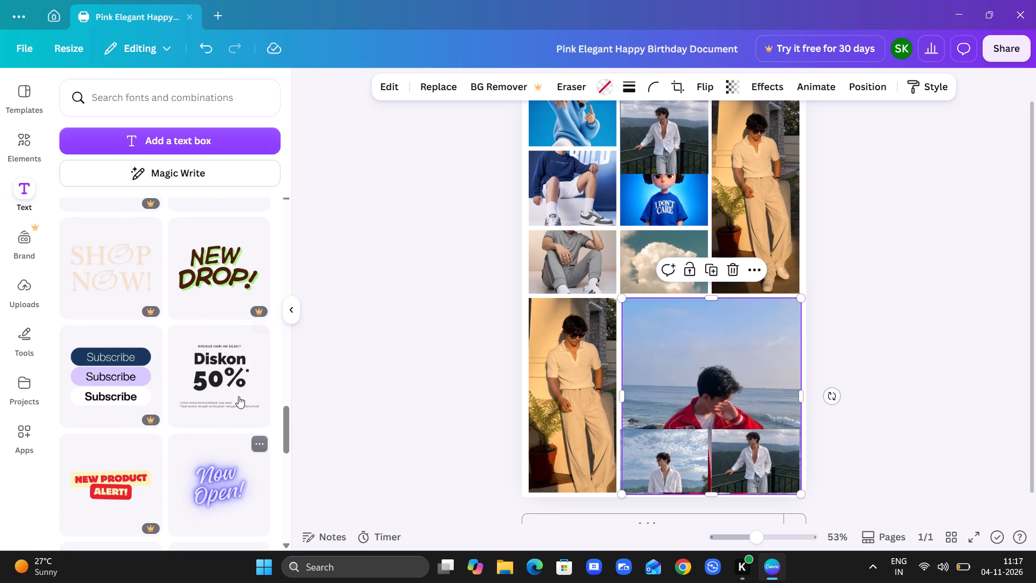
drag(246, 382, 639, 341)
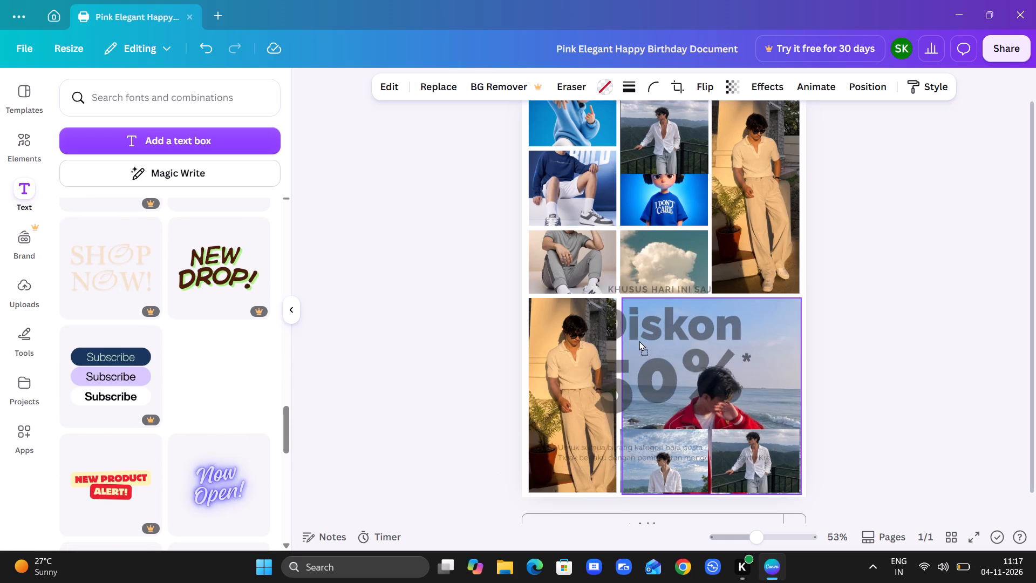
drag(639, 341, 655, 337)
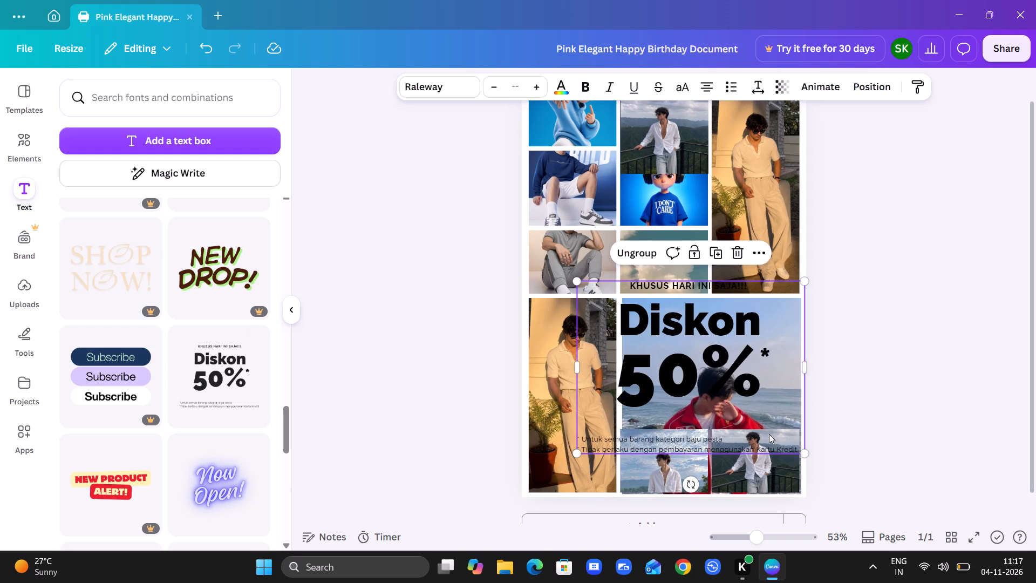
Shrink the "Diskon 50%" text group and place it over the sky in the beach photo's upper-left corner.
drag(801, 453, 746, 412)
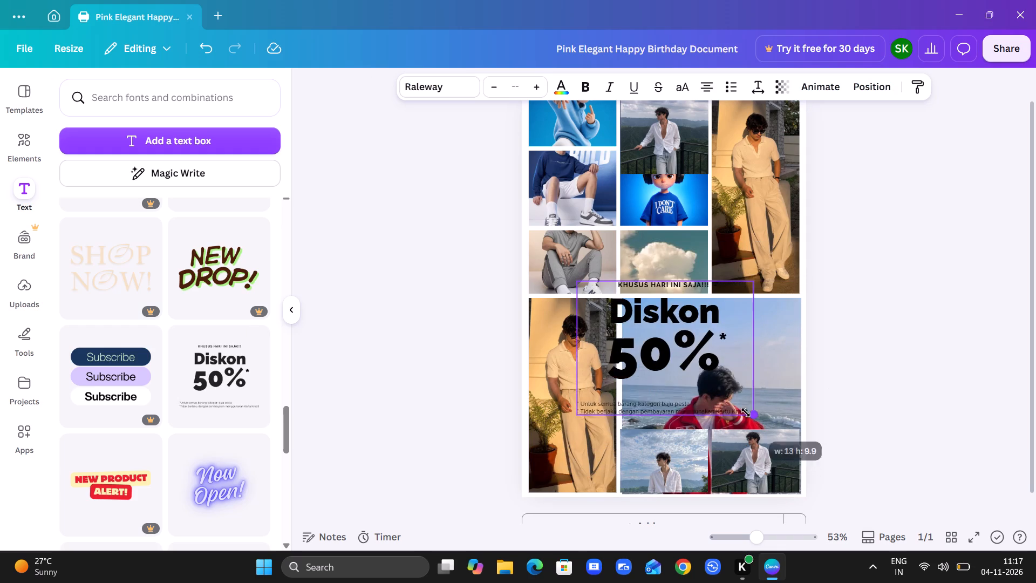
drag(746, 412, 672, 377)
drag(632, 314, 679, 328)
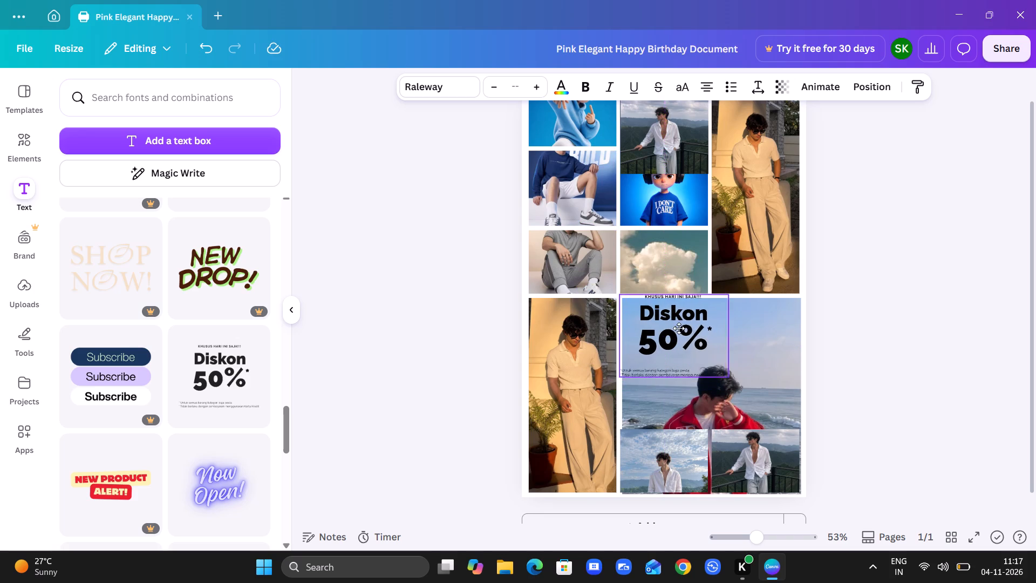
drag(679, 328, 672, 334)
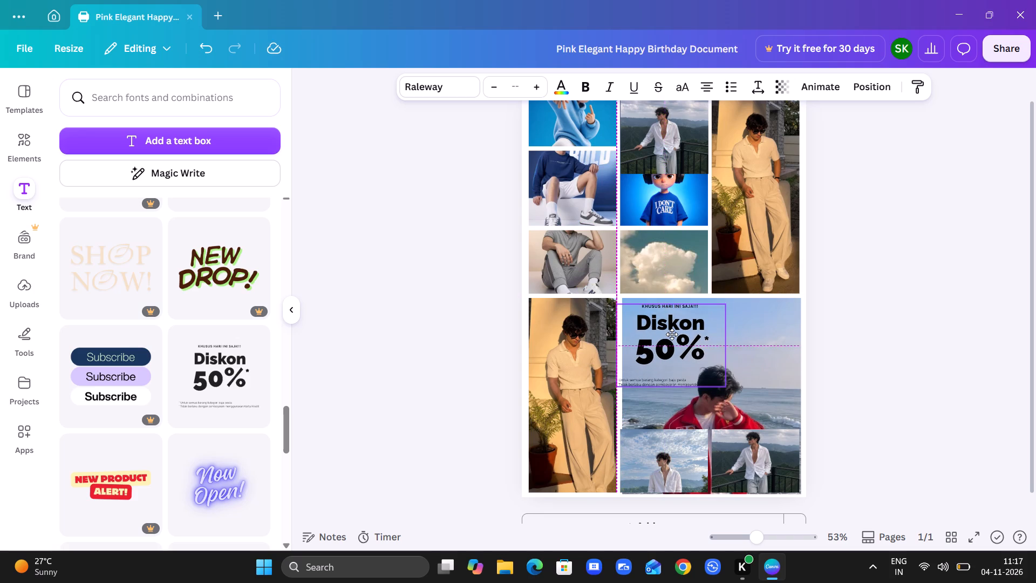
drag(672, 334, 678, 331)
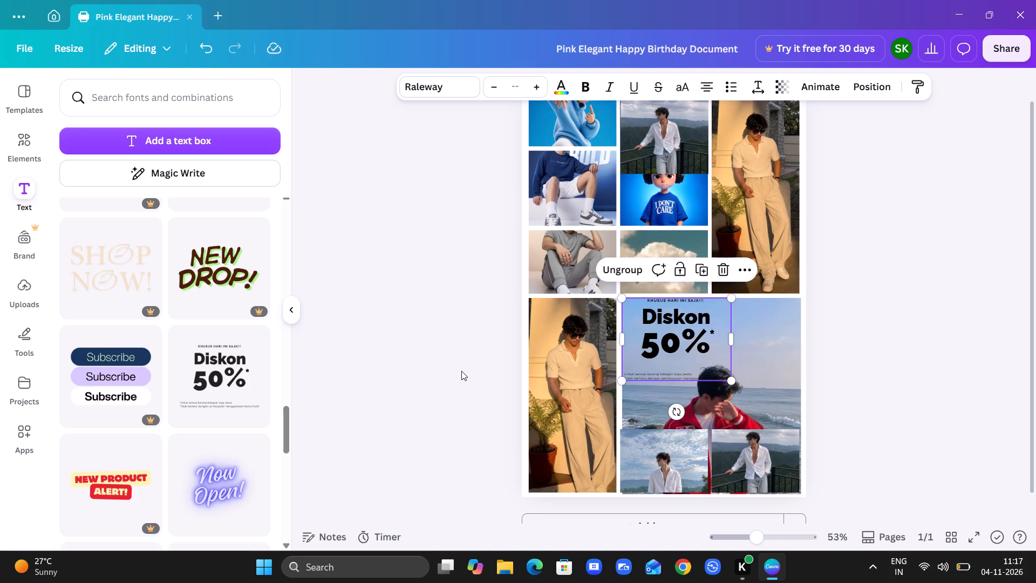
click(461, 371)
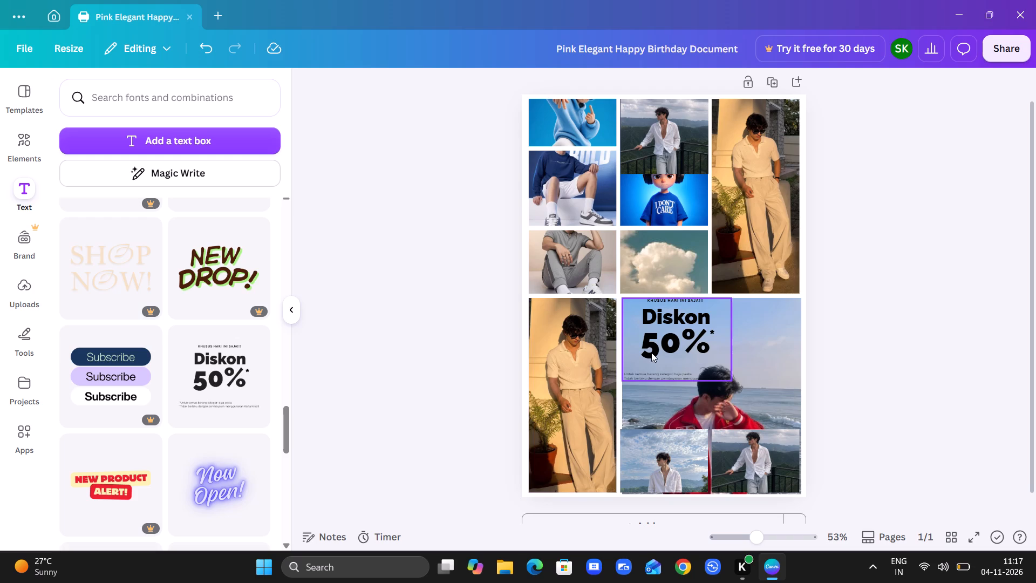
drag(660, 348, 659, 351)
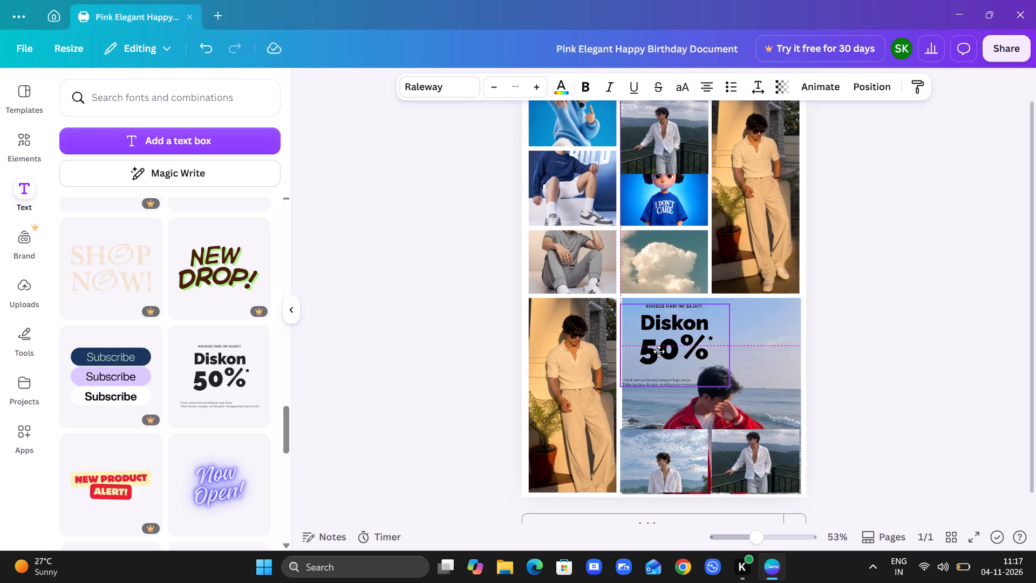
drag(659, 351, 657, 359)
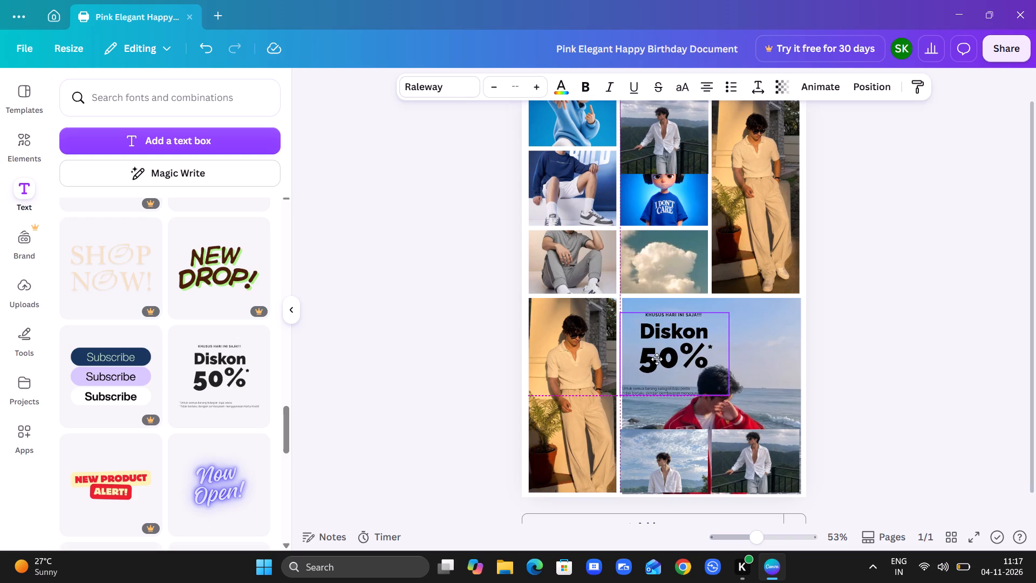
drag(657, 359, 659, 353)
click(449, 377)
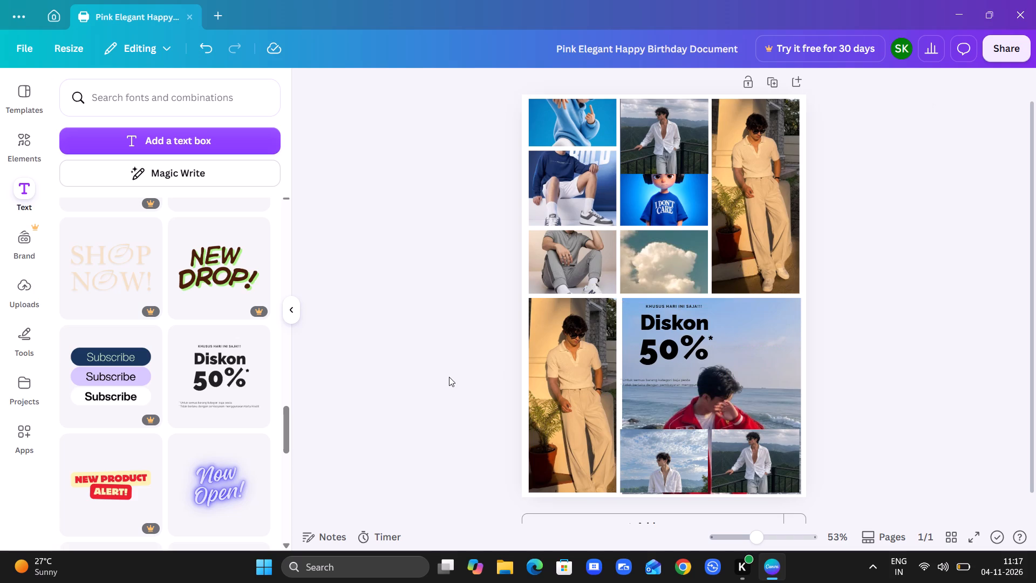
Shrink the "Diskon 50%" text group further to about 7 by 5.3, keeping it in the beach photo's sky.
click(663, 347)
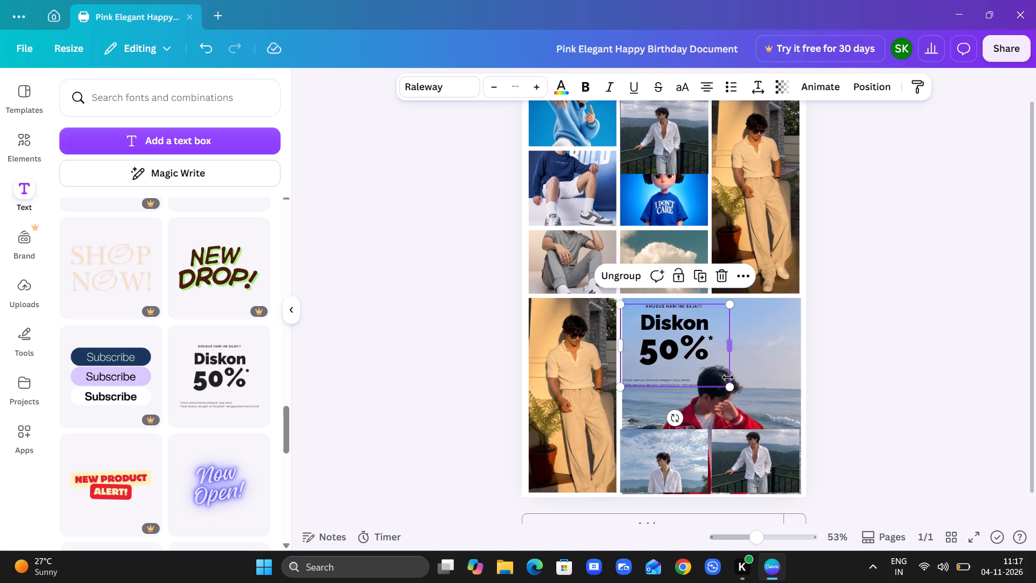
drag(733, 383, 717, 375)
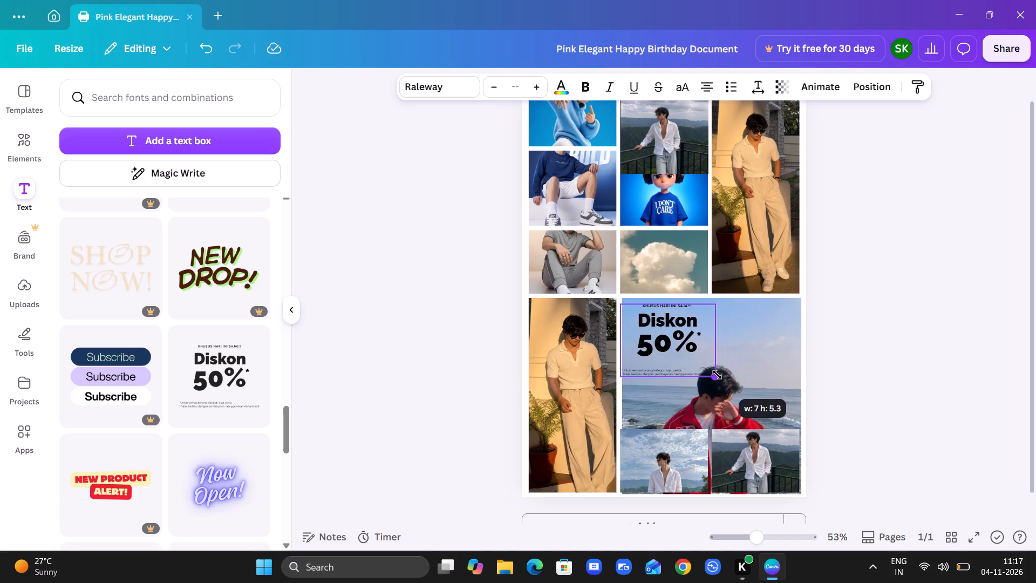
click(660, 339)
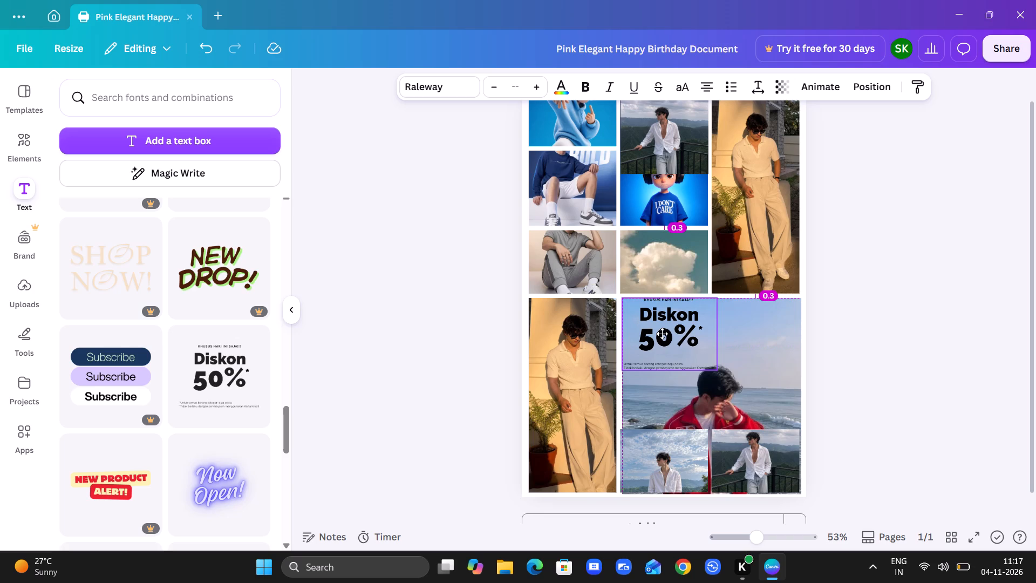
click(455, 345)
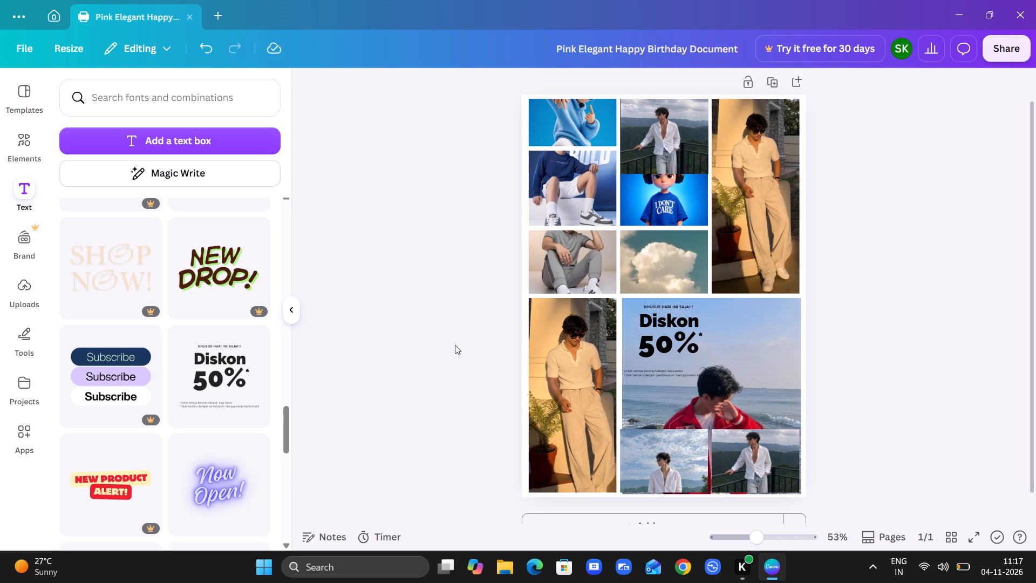
Widen the small white shirt photo with the cloudy sky to close the gap to the railing photo beside it.
click(679, 451)
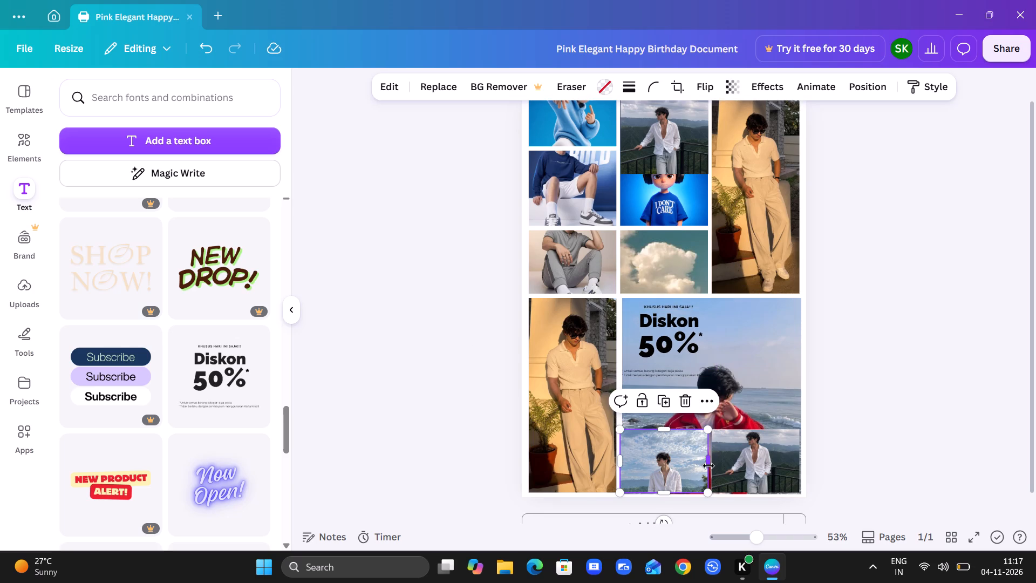
drag(708, 466, 716, 466)
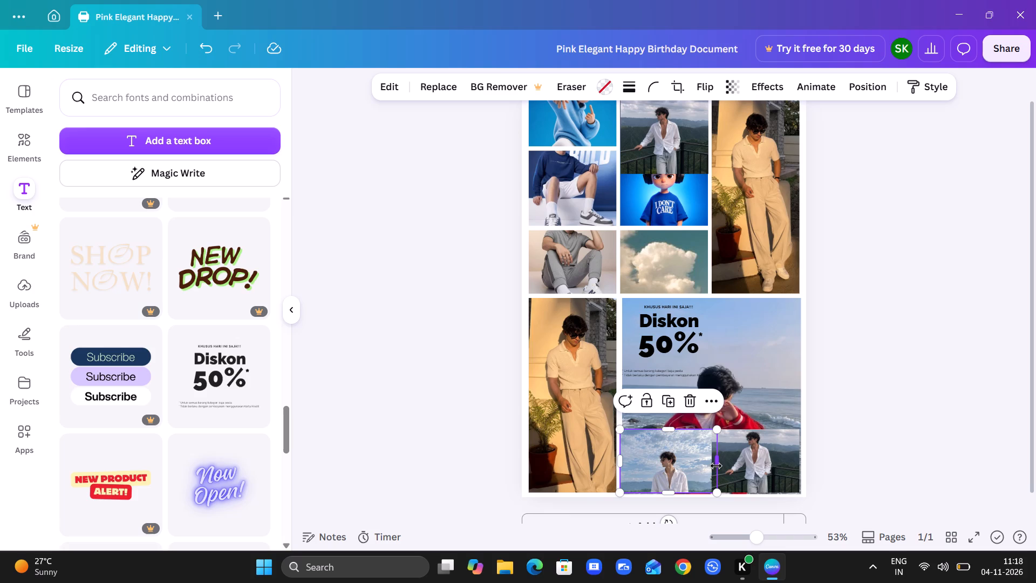
click(520, 498)
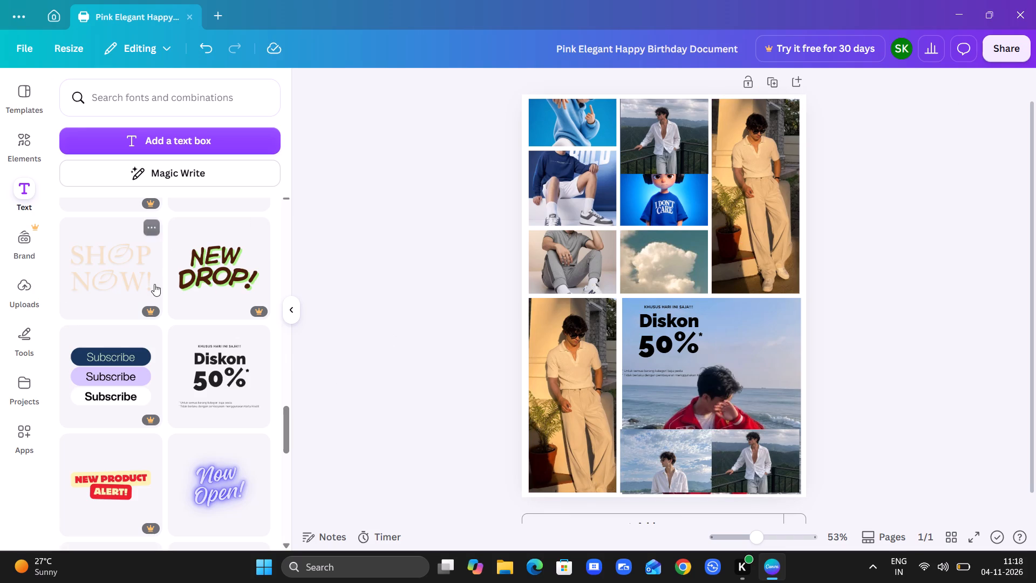
Download the design as a digital PDF to the Downloads folder, replacing the existing Pink Elegant Happy Birthday Document file.
click(15, 291)
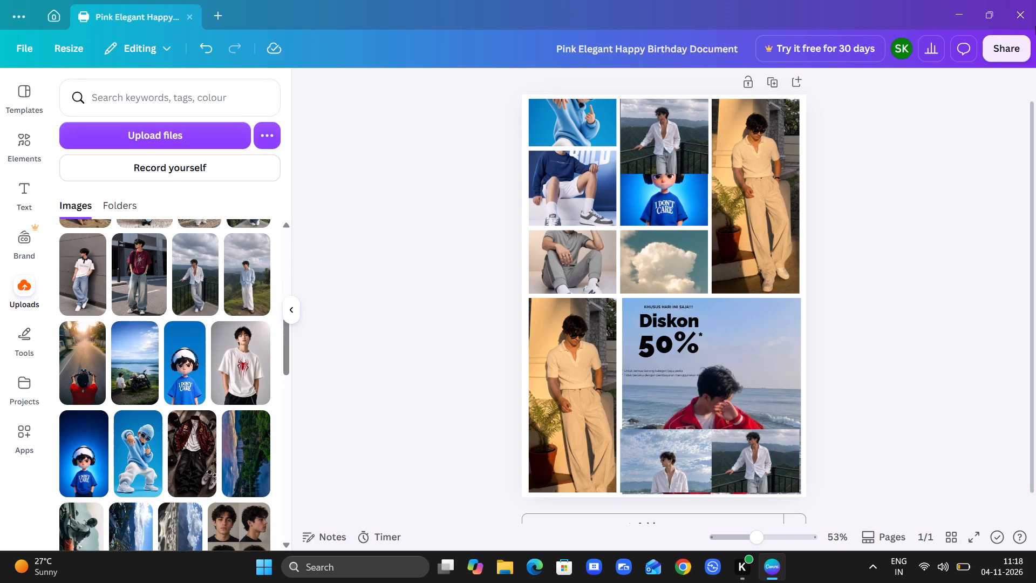
click(1003, 56)
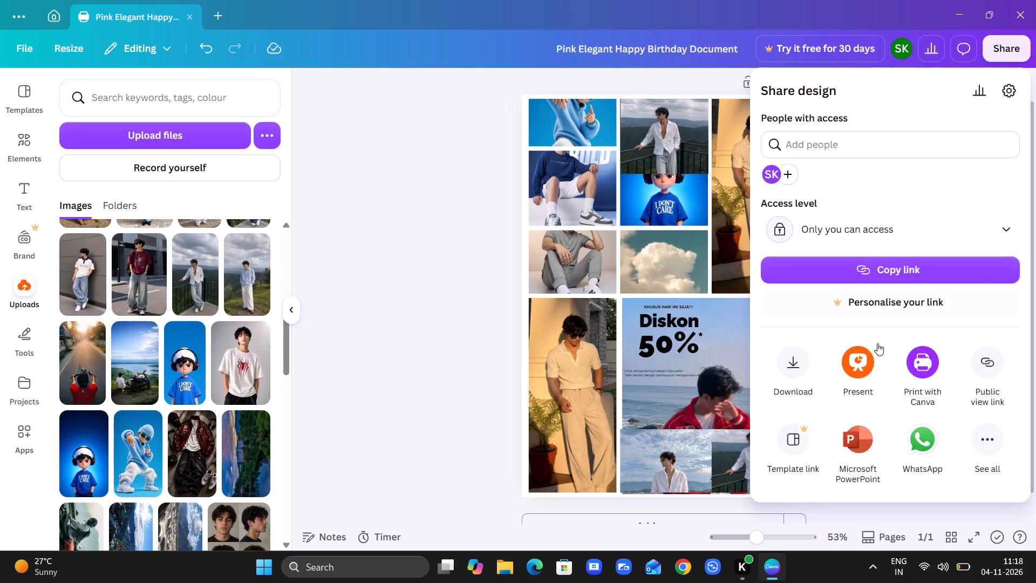
click(790, 371)
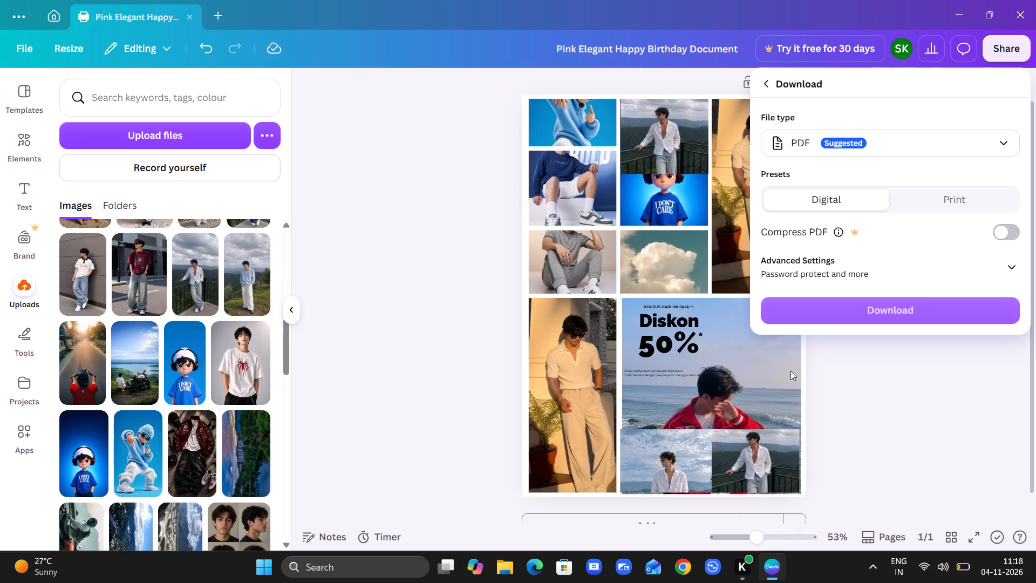
click(830, 326)
click(835, 316)
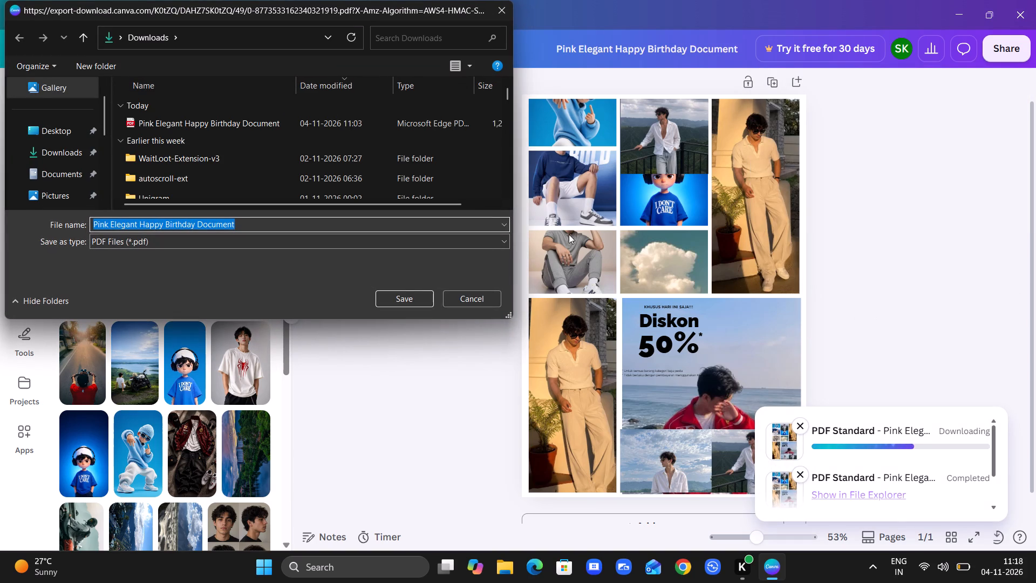
click(405, 297)
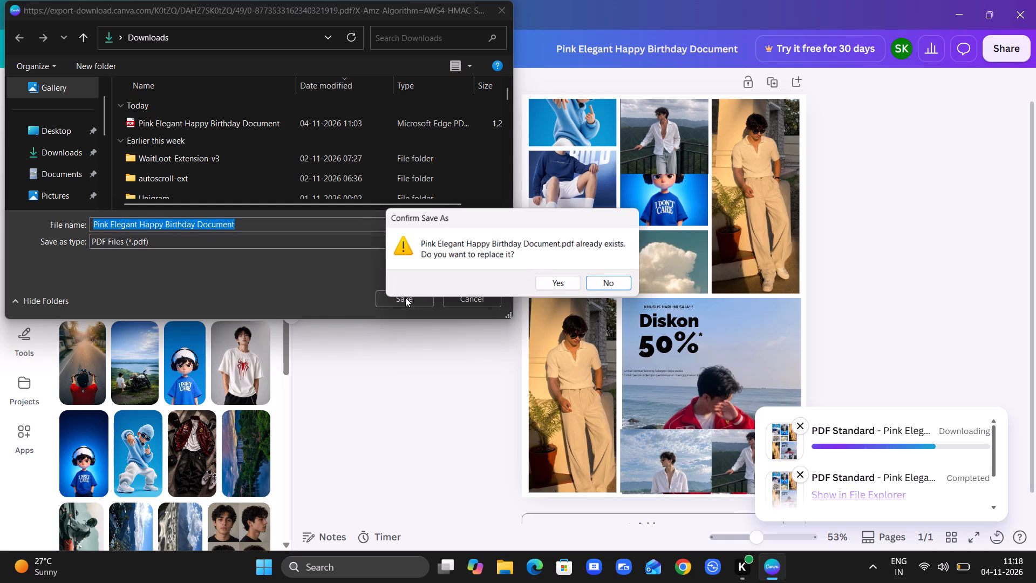
click(553, 277)
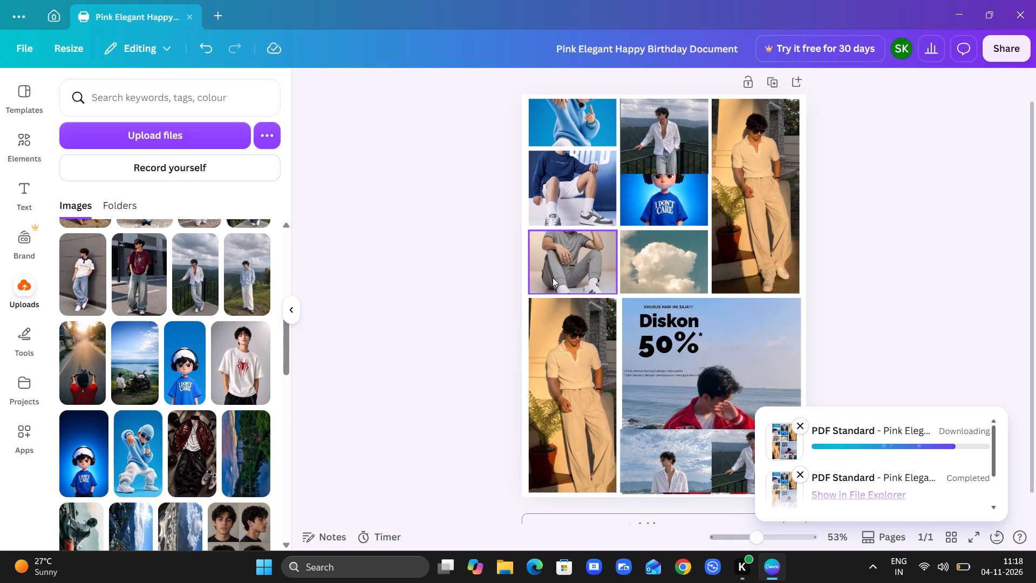